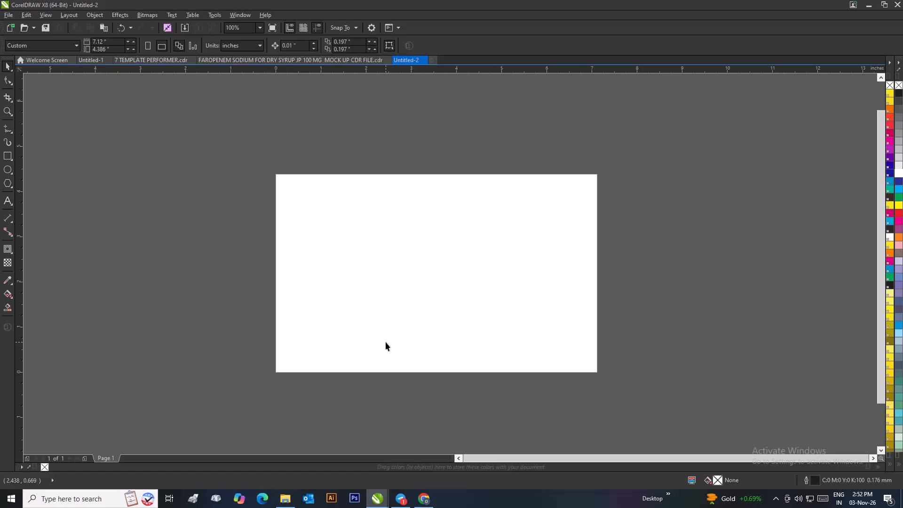
# In the Open Drawing dialog, browse on drive D: to the India folder under AW's in the 2025-2026 work folder.
pyautogui.hotkey('ctrl', 'o')
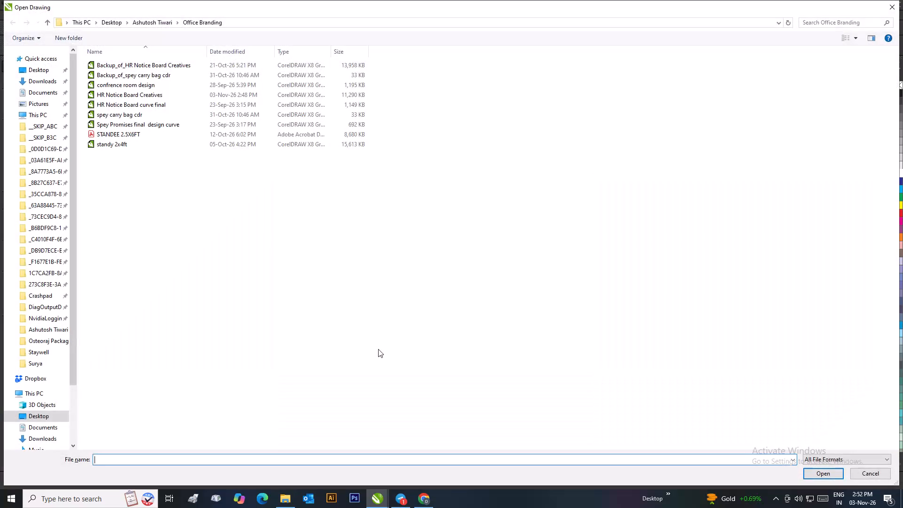
pyautogui.click(48, 20)
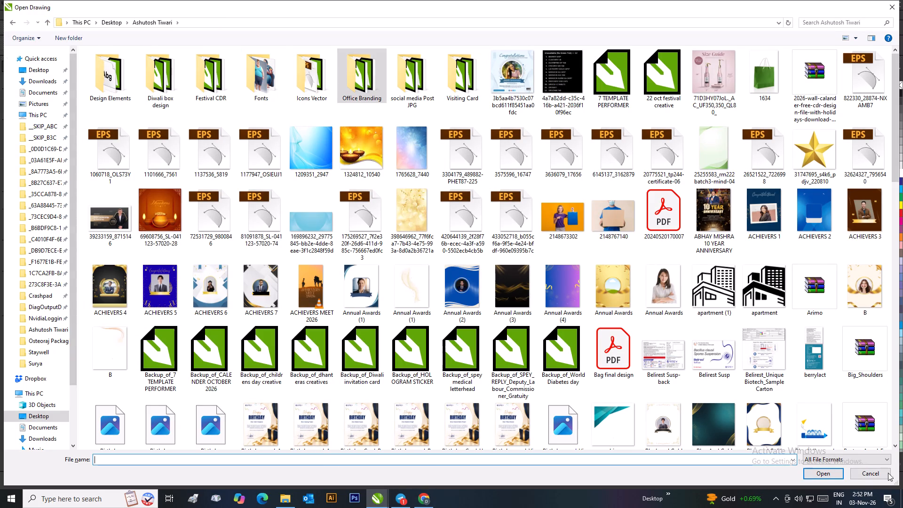
pyautogui.scroll(-5, 50, 340)
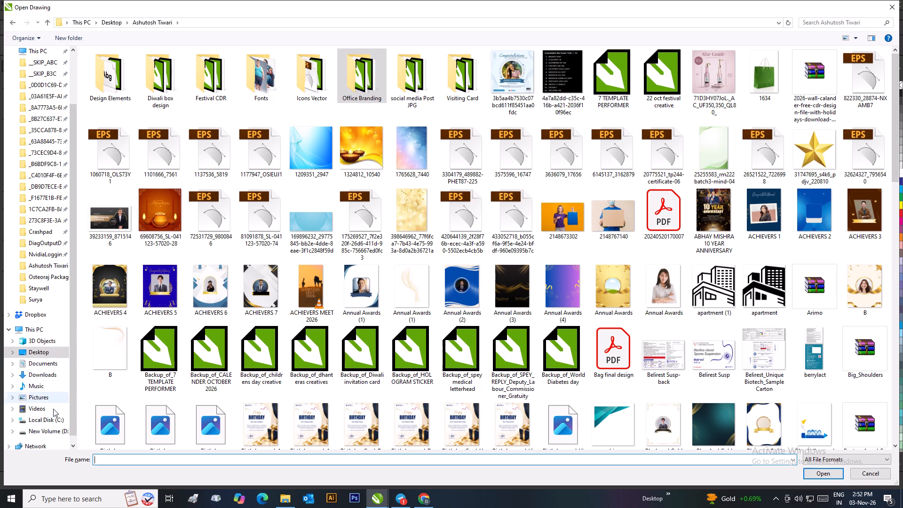
pyautogui.click(53, 426)
pyautogui.scroll(-1, 146, 333)
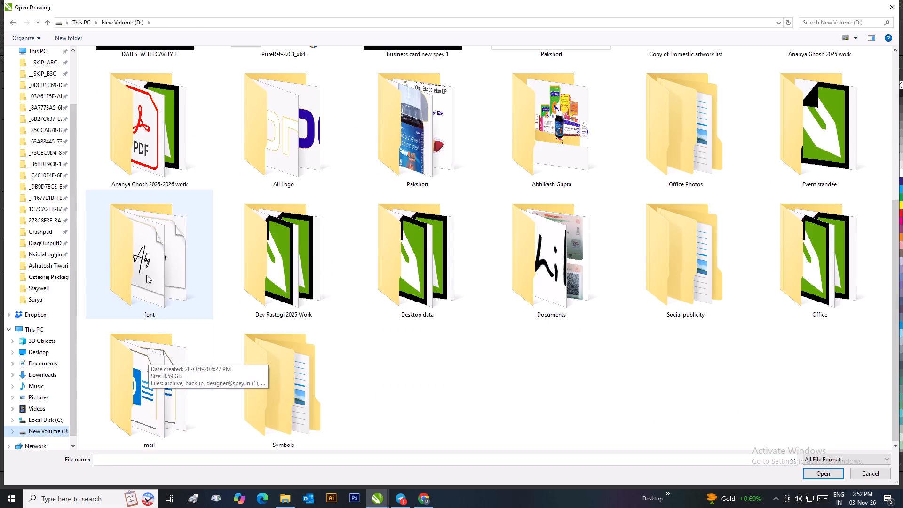
pyautogui.scroll(1, 144, 244)
pyautogui.click(146, 228)
pyautogui.doubleClick(140, 340)
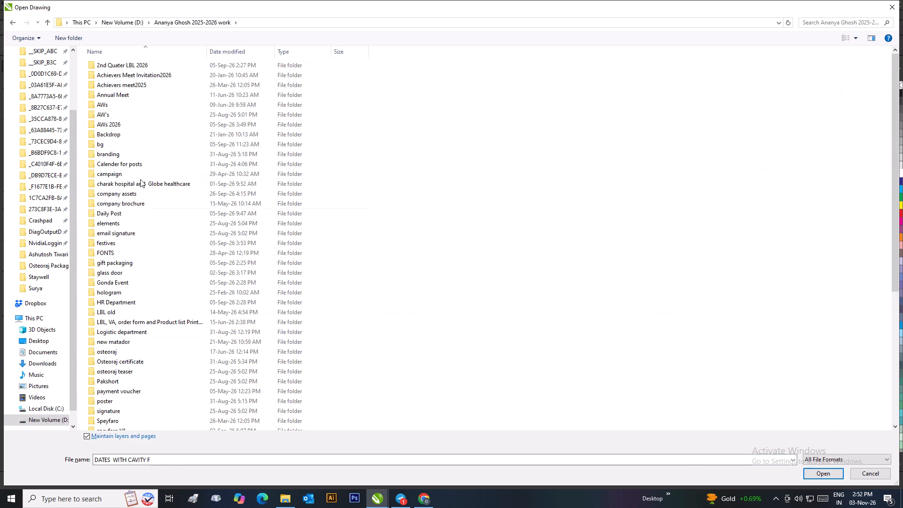
pyautogui.click(114, 117)
pyautogui.doubleClick(114, 117)
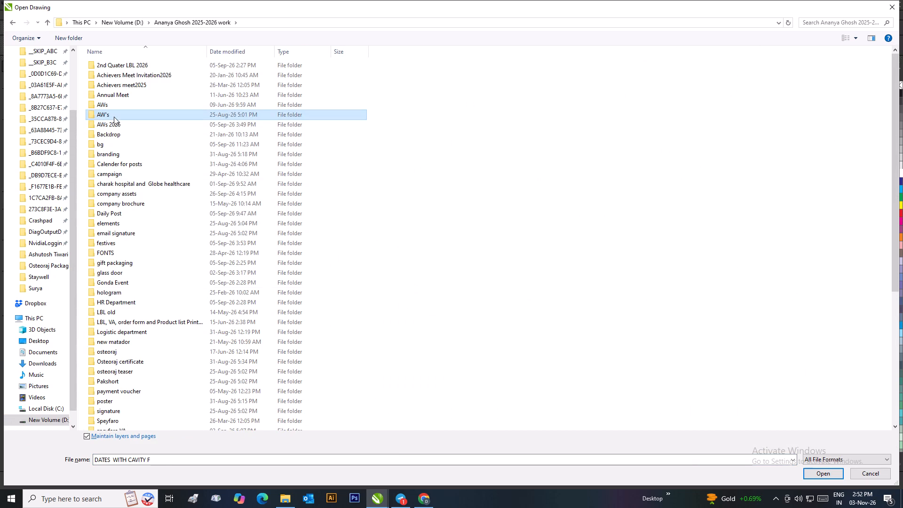
pyautogui.doubleClick(117, 70)
pyautogui.doubleClick(116, 78)
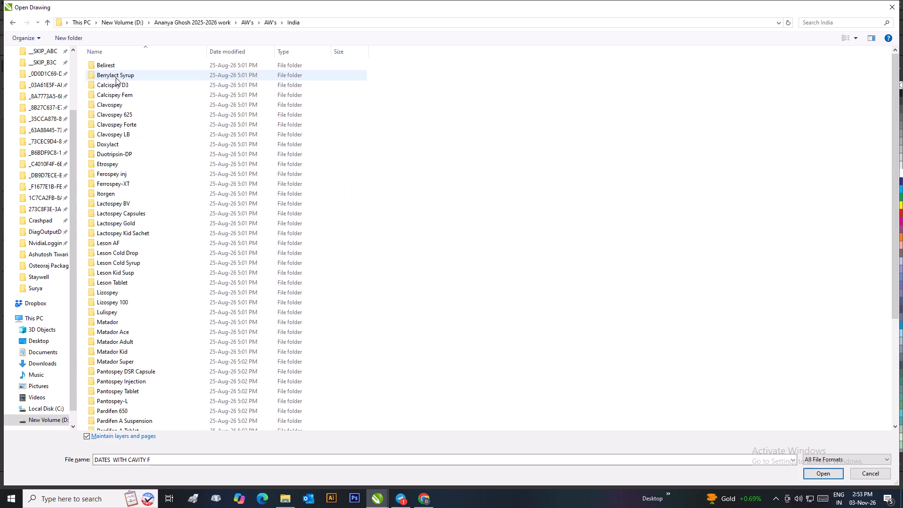
# Open the drawing Speyzyme Tablet_Nutra Life from the Speyzyme Tablet folder's Nutra Life Healthcare subfolder.
pyautogui.scroll(-7, 112, 226)
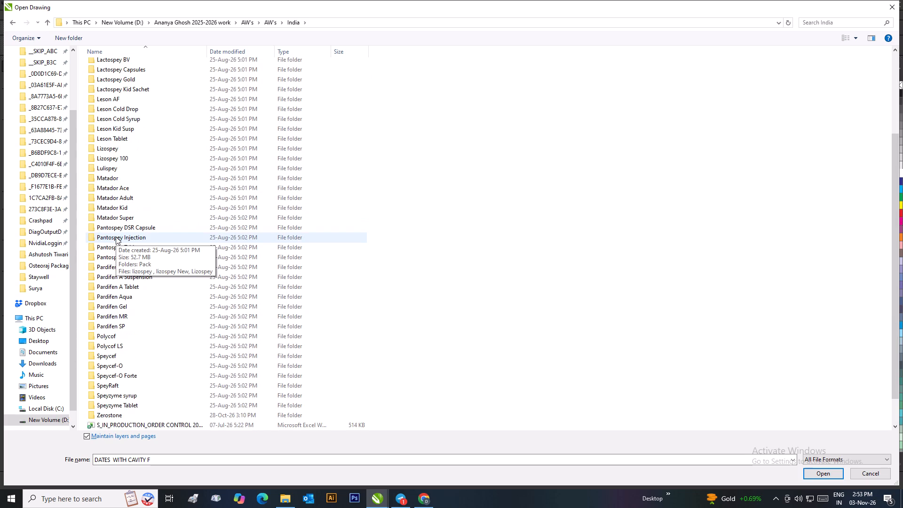
pyautogui.scroll(-5, 116, 237)
pyautogui.doubleClick(136, 407)
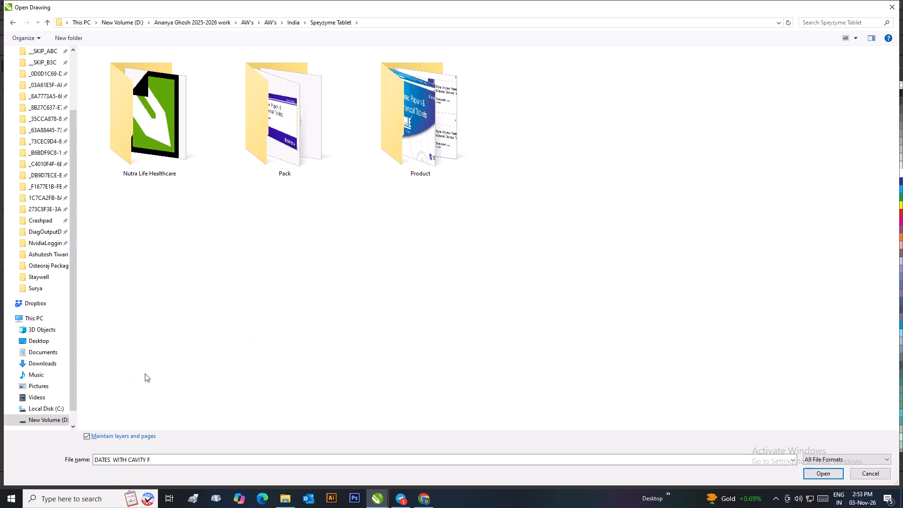
pyautogui.doubleClick(175, 156)
pyautogui.doubleClick(153, 68)
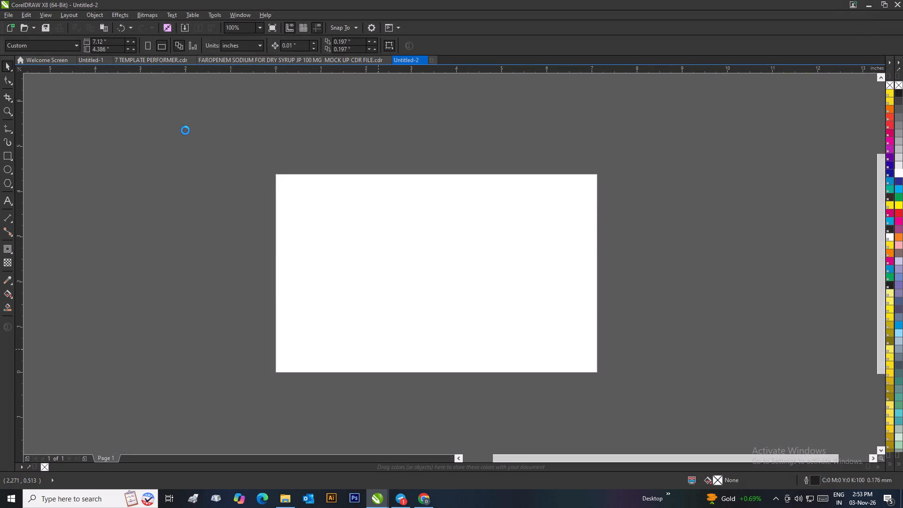
# Examine the outer carton artwork on Page 1, including the front panel's pack-size text and the side panel details.
pyautogui.scroll(2, 404, 300)
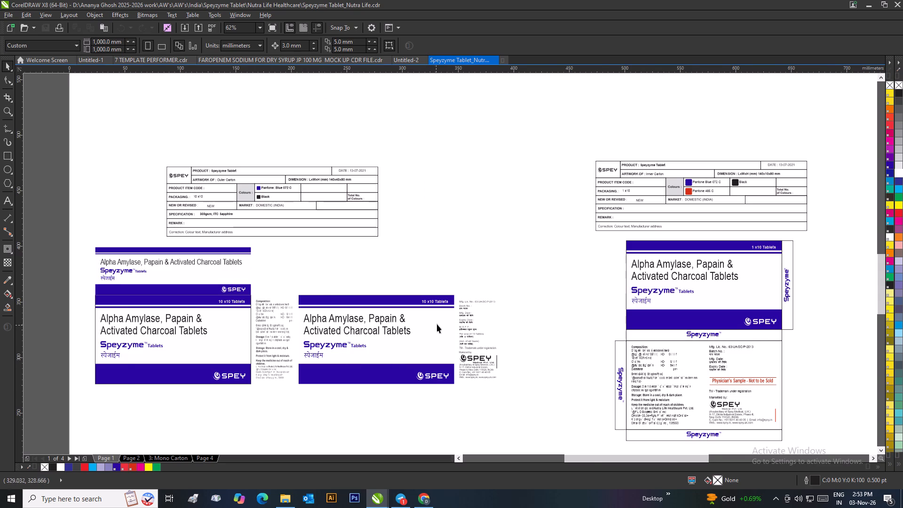
pyautogui.scroll(1, 438, 323)
pyautogui.scroll(2, 458, 222)
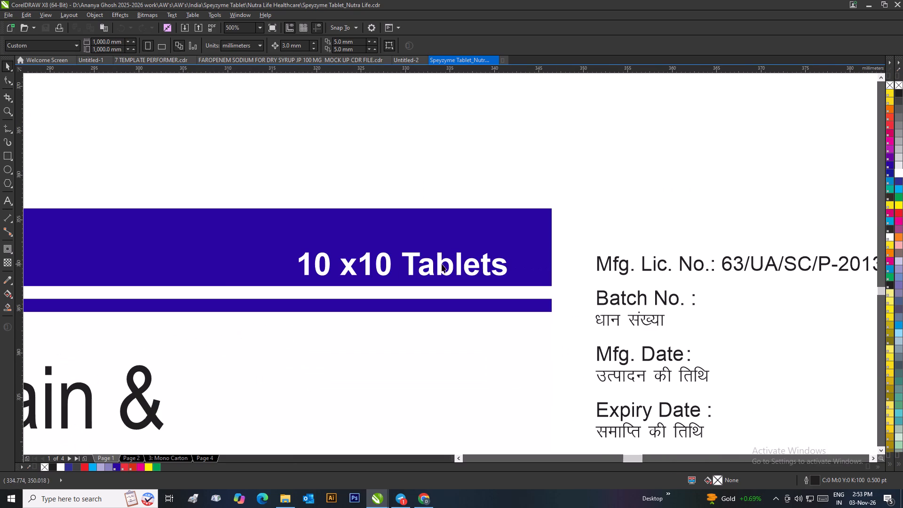
pyautogui.click(386, 259)
pyautogui.scroll(-3, 386, 259)
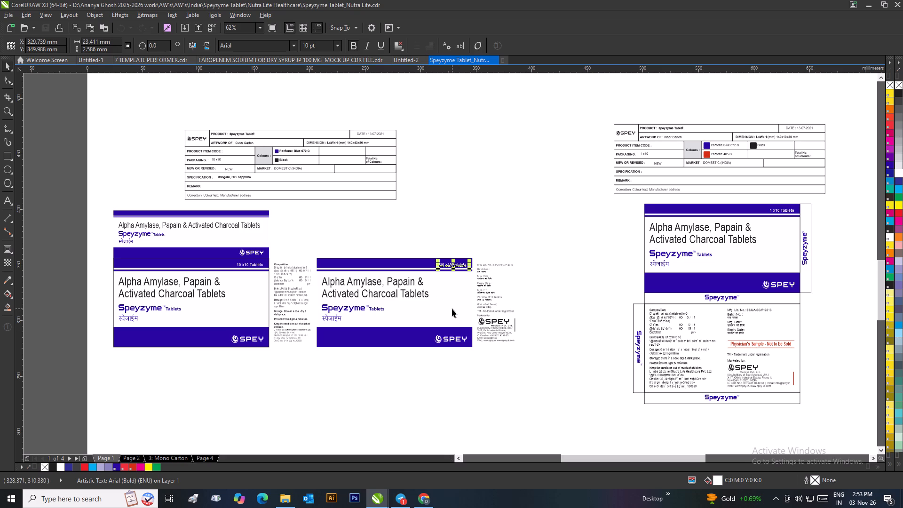
pyautogui.scroll(1, 453, 301)
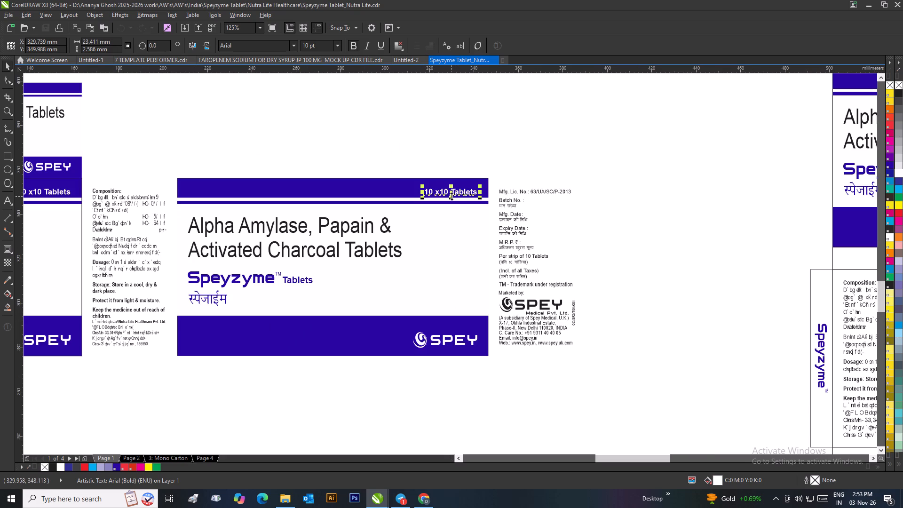
pyautogui.click(371, 151)
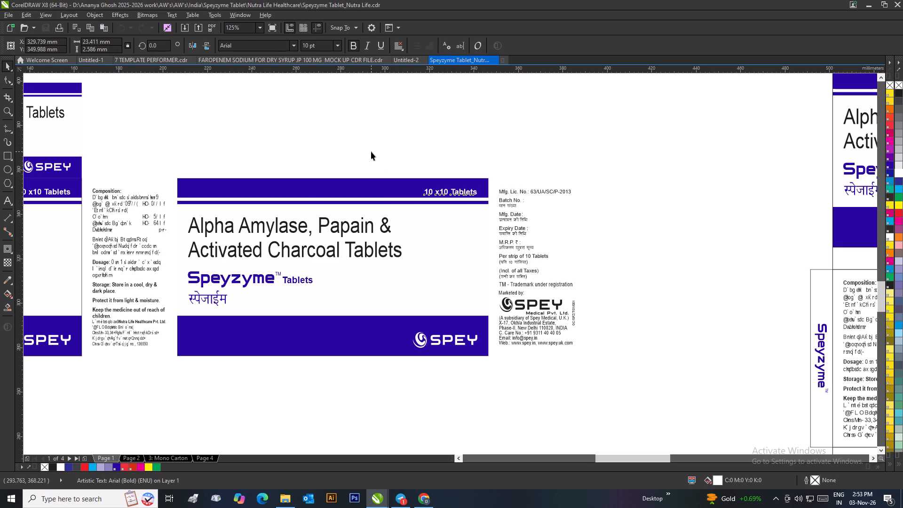
pyautogui.scroll(-2, 356, 183)
pyautogui.scroll(1, 622, 297)
pyautogui.scroll(-1, 451, 263)
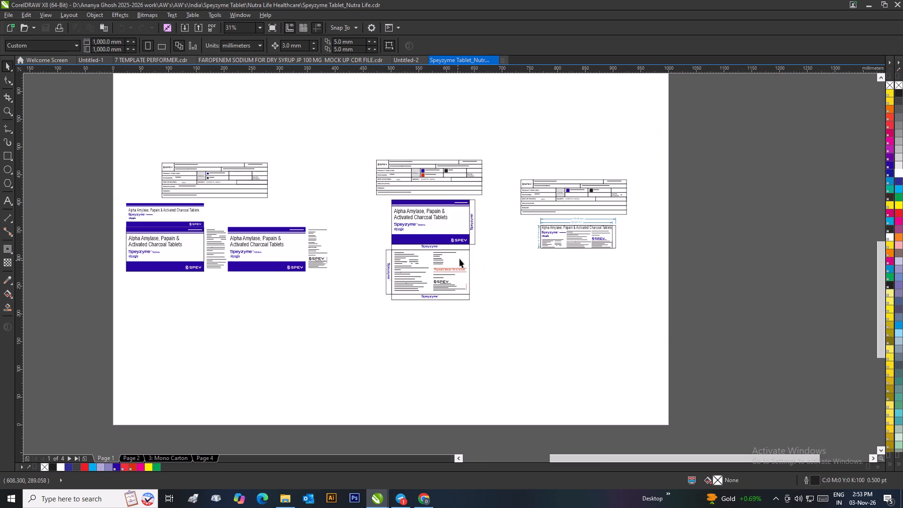
pyautogui.scroll(1, 279, 250)
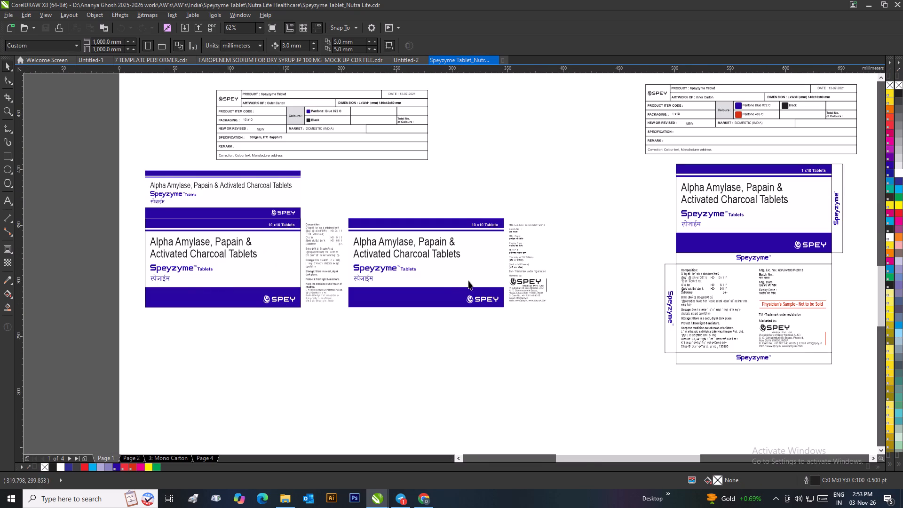
pyautogui.scroll(1, 456, 279)
pyautogui.scroll(1, 602, 261)
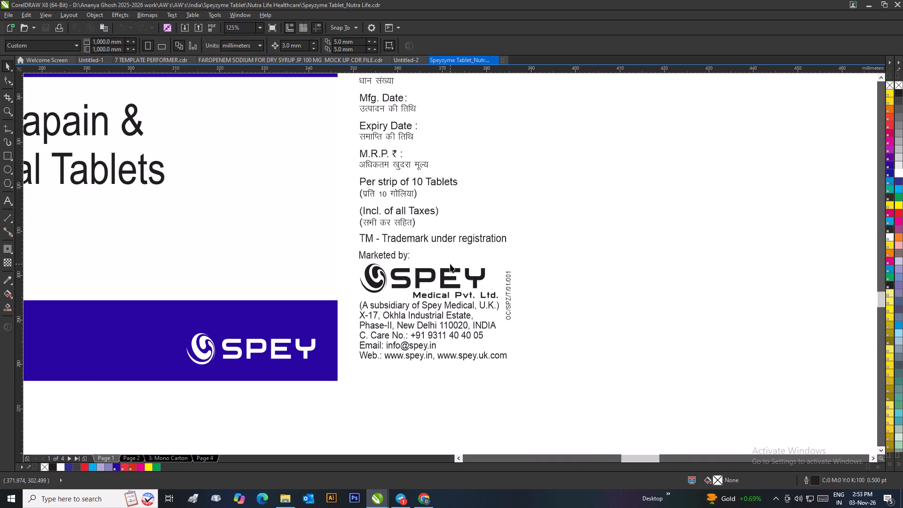
pyautogui.scroll(-2, 450, 268)
pyautogui.scroll(1, 387, 253)
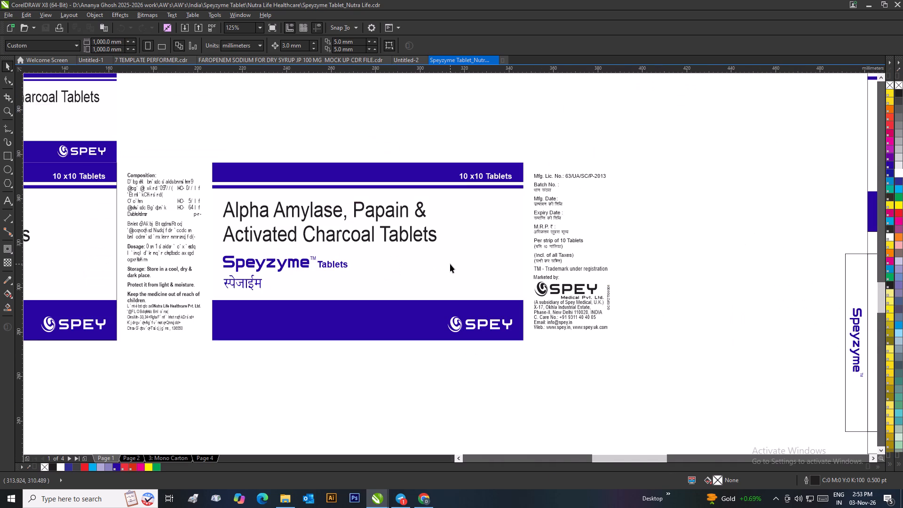
pyautogui.click(301, 113)
pyautogui.moveTo(207, 147); pyautogui.dragTo(523, 369)
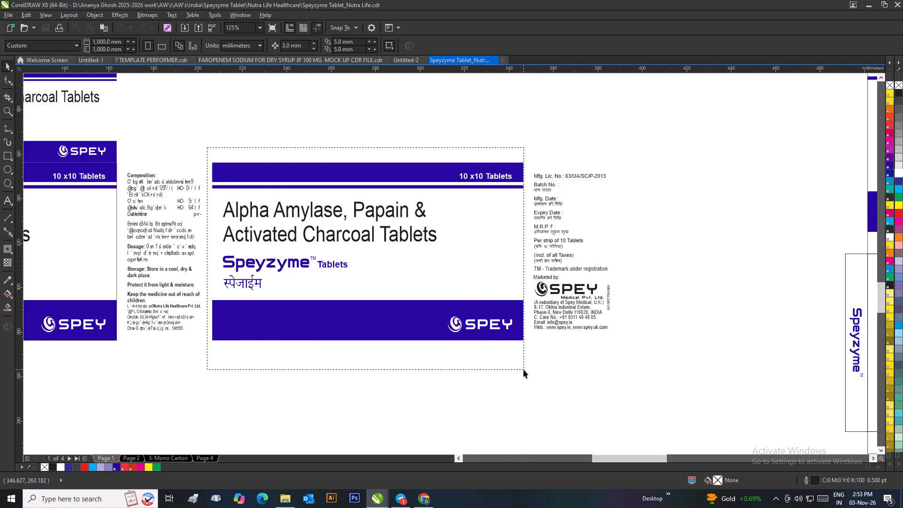
pyautogui.moveTo(523, 369); pyautogui.dragTo(438, 180)
# Change the pack-size text in the blue band of the front panel beside the manufacturing details to "1 x 10 Tablets".
pyautogui.scroll(3, 485, 169)
pyautogui.click(429, 310)
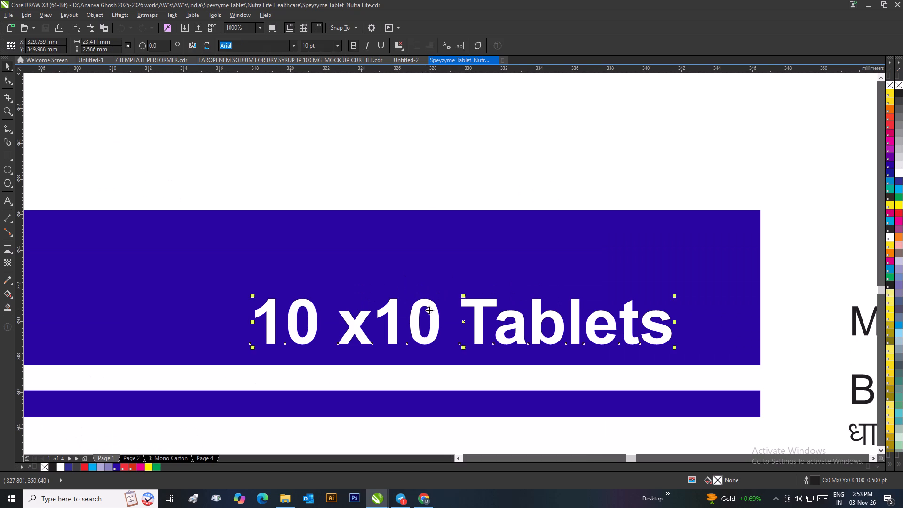
pyautogui.rightClick(429, 310)
pyautogui.click(429, 310)
pyautogui.doubleClick(429, 310)
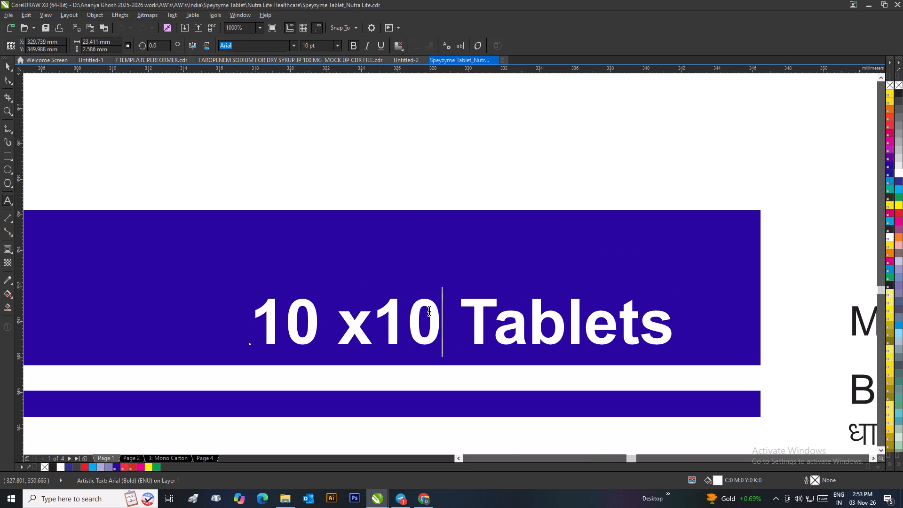
pyautogui.press('BackSpace')
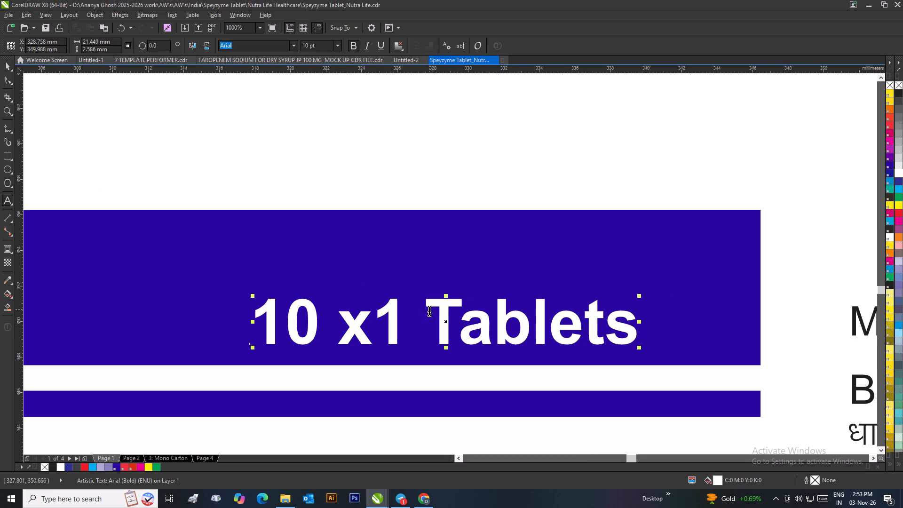
pyautogui.click(371, 320)
pyautogui.press('space')
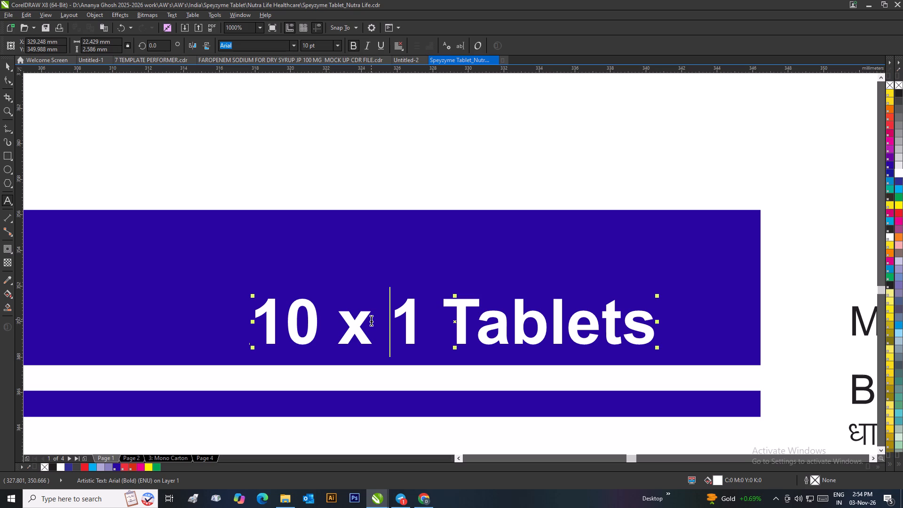
pyautogui.click(320, 322)
pyautogui.press('BackSpace')
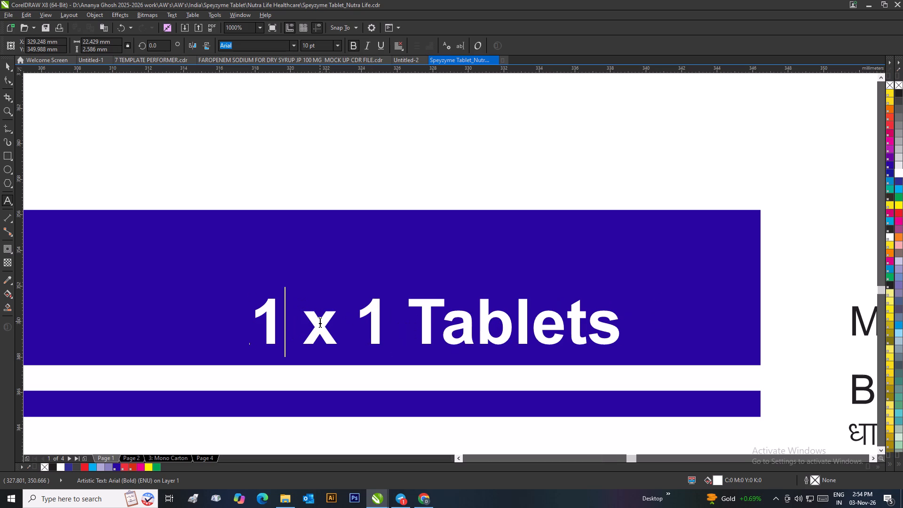
pyautogui.press('Right')
pyautogui.press('Right')
pyautogui.press('Right')
pyautogui.press('Right')
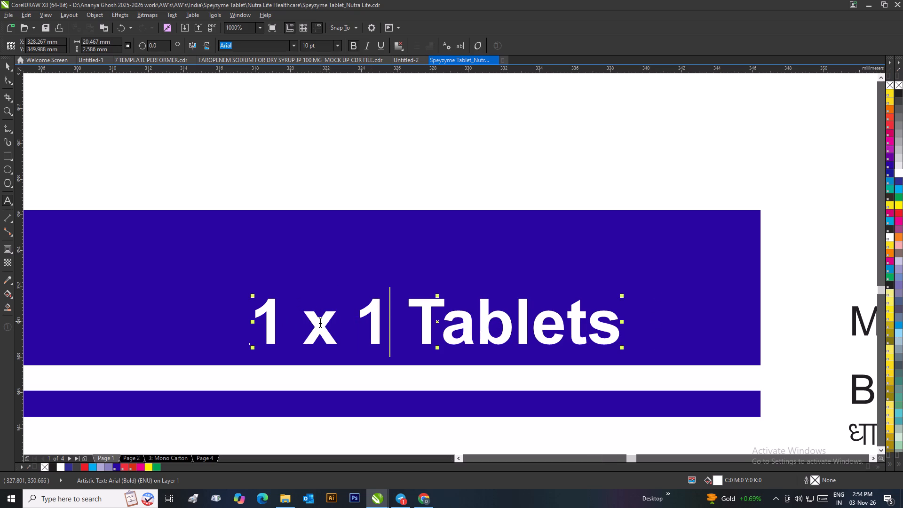
pyautogui.press('BackSpace')
pyautogui.press('BackSpace')
pyautogui.press('space')
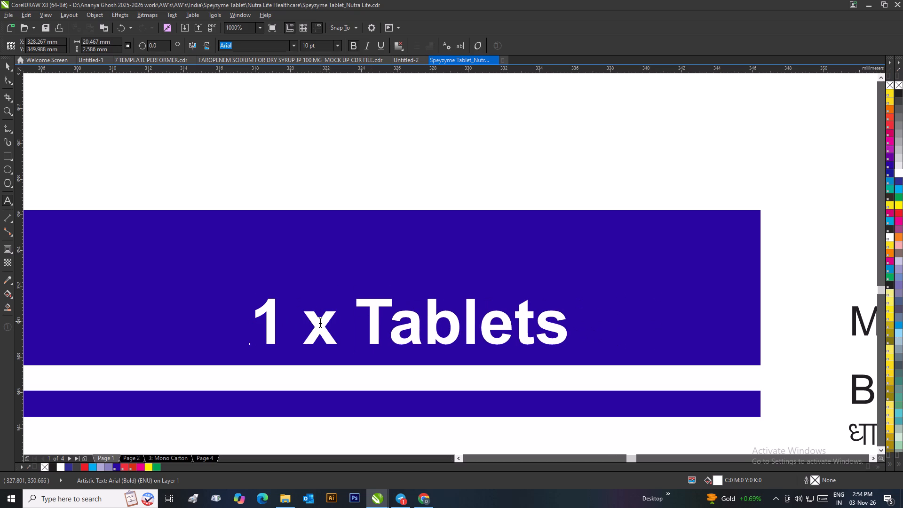
pyautogui.write('10')
pyautogui.scroll(-2, 320, 321)
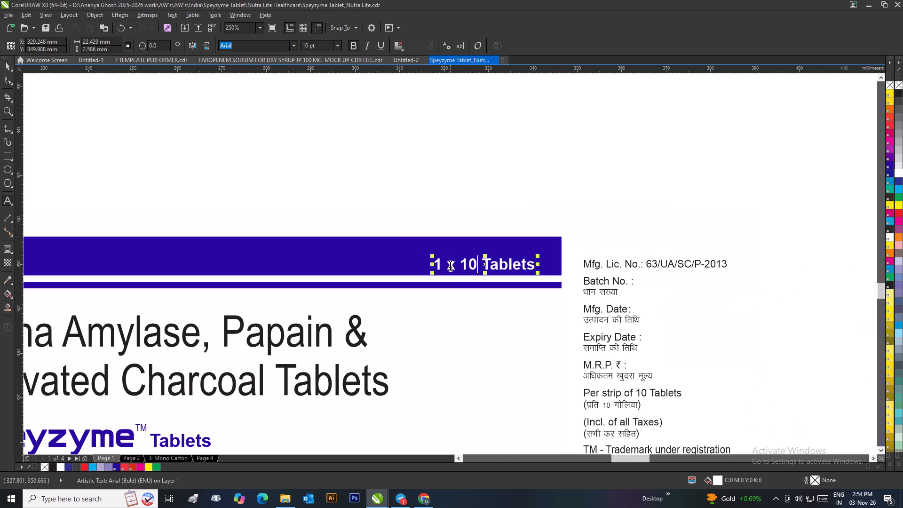
pyautogui.click(8, 63)
pyautogui.click(252, 135)
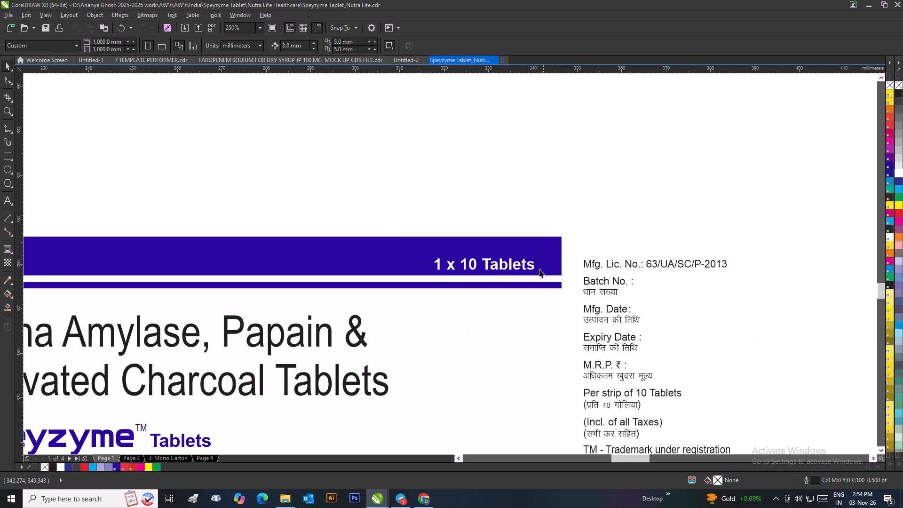
# Group all objects of the front panel carrying the "1 x 10 Tablets" text.
pyautogui.scroll(1, 517, 268)
pyautogui.scroll(-2, 443, 263)
pyautogui.click(435, 229)
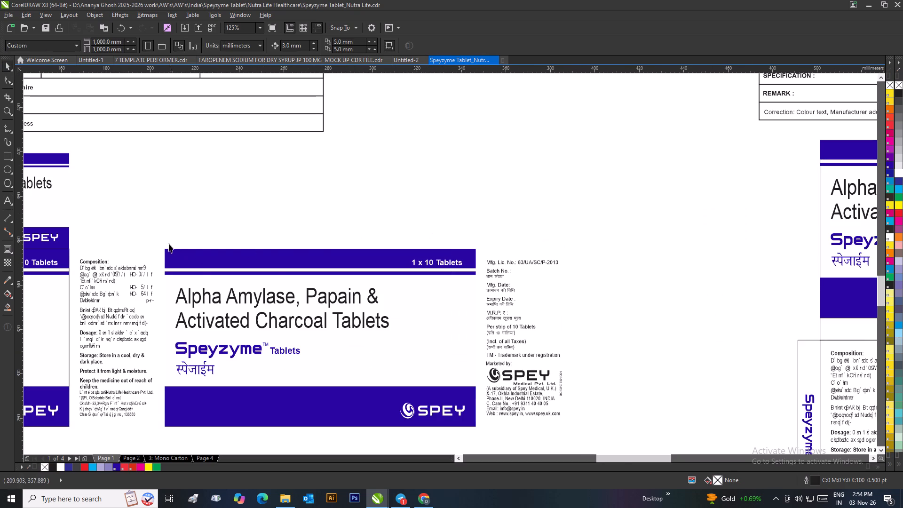
pyautogui.moveTo(158, 240); pyautogui.dragTo(481, 403)
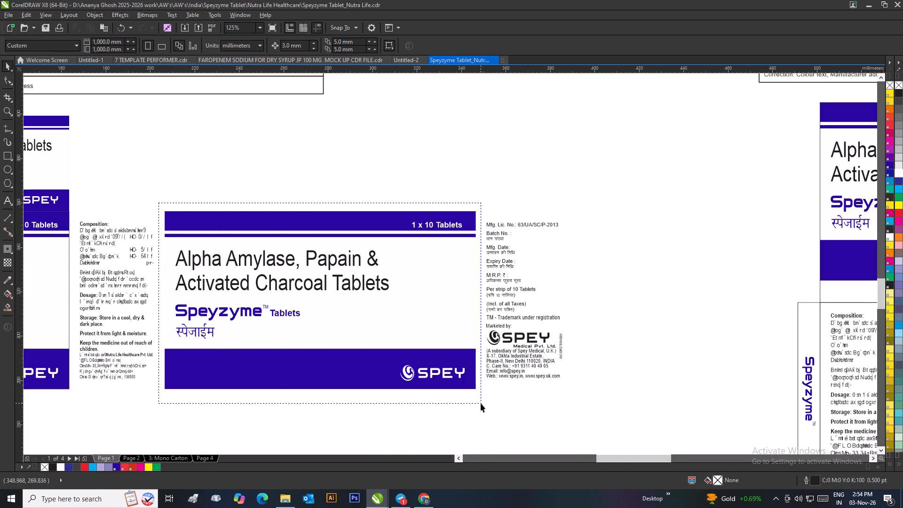
pyautogui.moveTo(481, 403); pyautogui.dragTo(480, 402)
pyautogui.hotkey('ctrl', 'g')
pyautogui.click(382, 160)
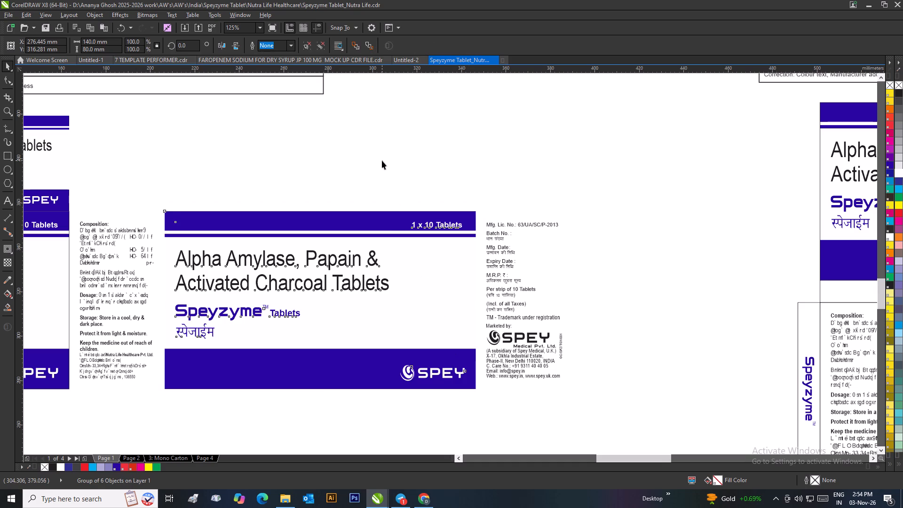
# Copy the grouped front panel and paste it into the Untitled-2 document.
pyautogui.click(388, 226)
pyautogui.rightClick(388, 226)
pyautogui.click(411, 333)
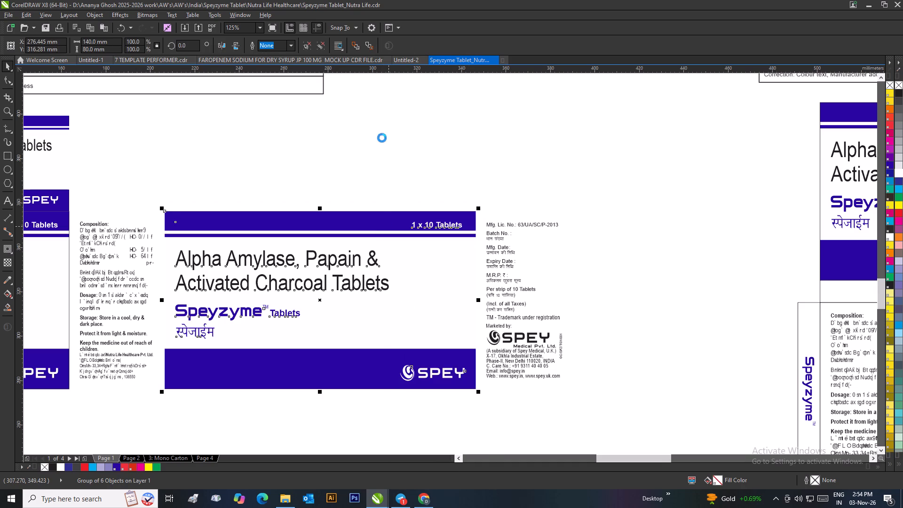
pyautogui.click(405, 63)
pyautogui.scroll(-1, 394, 134)
pyautogui.hotkey('ctrl', 'v')
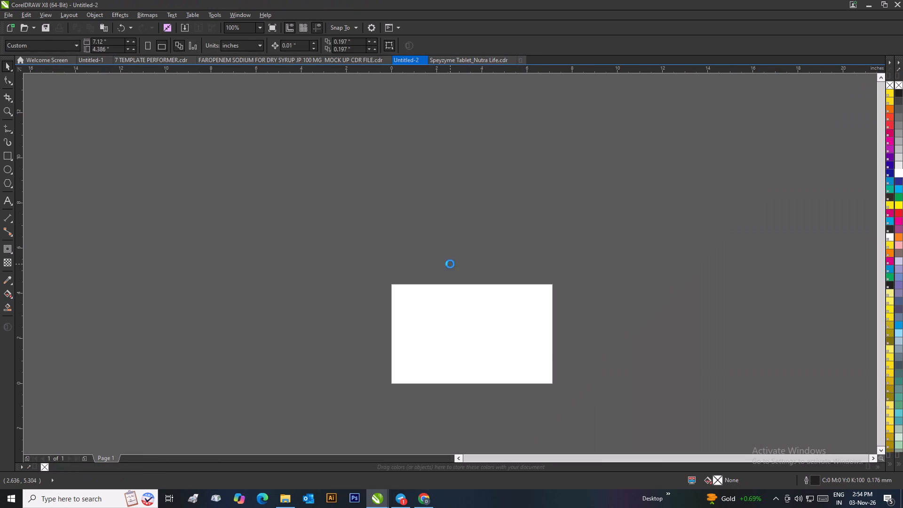
# Place the pasted front panel in the page's upper-left corner and enlarge it proportionally to about 6.92 x 3.95 inches.
pyautogui.press('p')
pyautogui.scroll(1, 497, 330)
pyautogui.moveTo(372, 208); pyautogui.dragTo(337, 182)
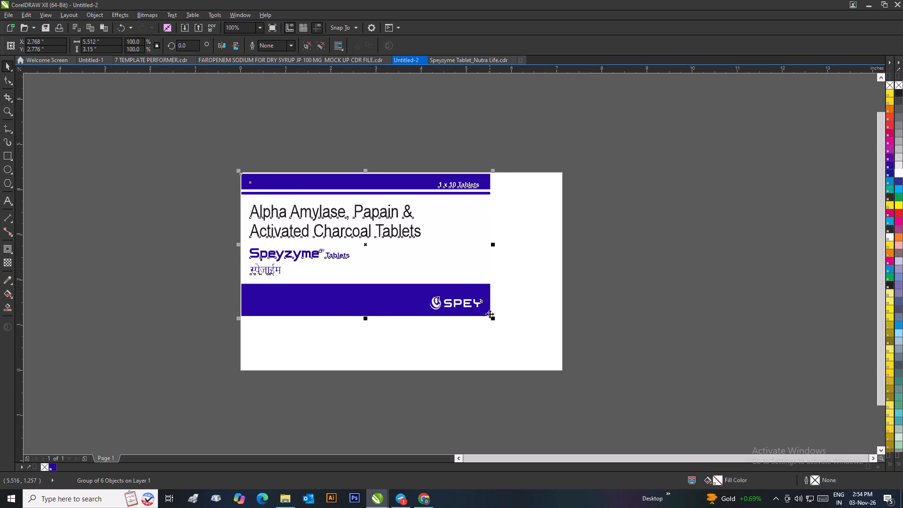
pyautogui.moveTo(493, 319); pyautogui.dragTo(544, 370)
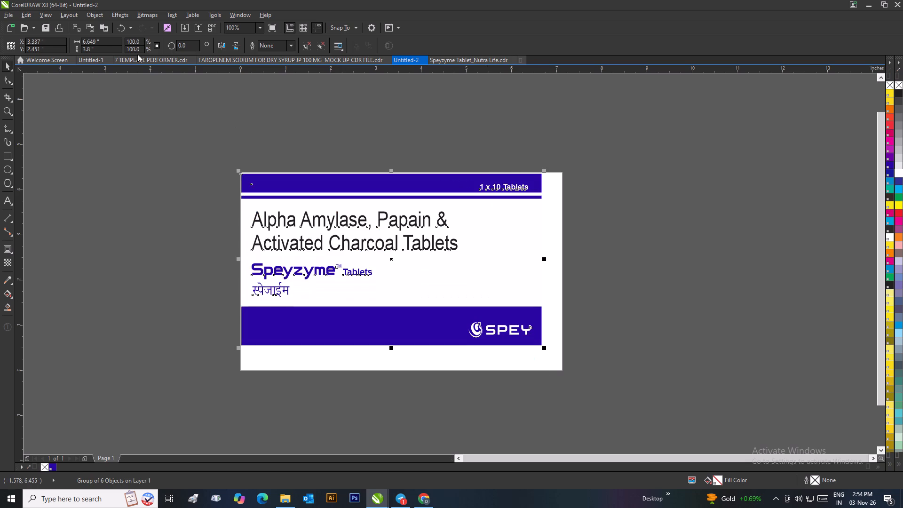
pyautogui.moveTo(109, 42); pyautogui.dragTo(90, 43)
pyautogui.click(231, 127)
pyautogui.click(412, 253)
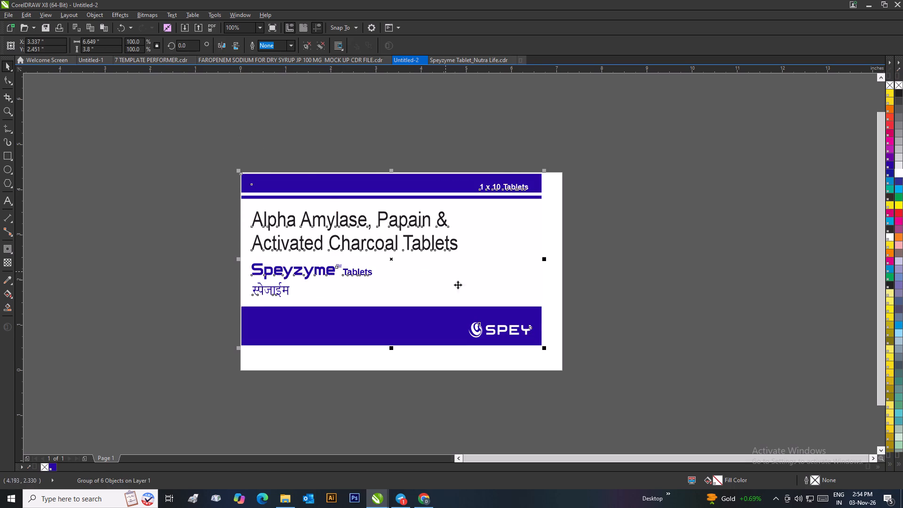
pyautogui.moveTo(546, 349); pyautogui.dragTo(558, 374)
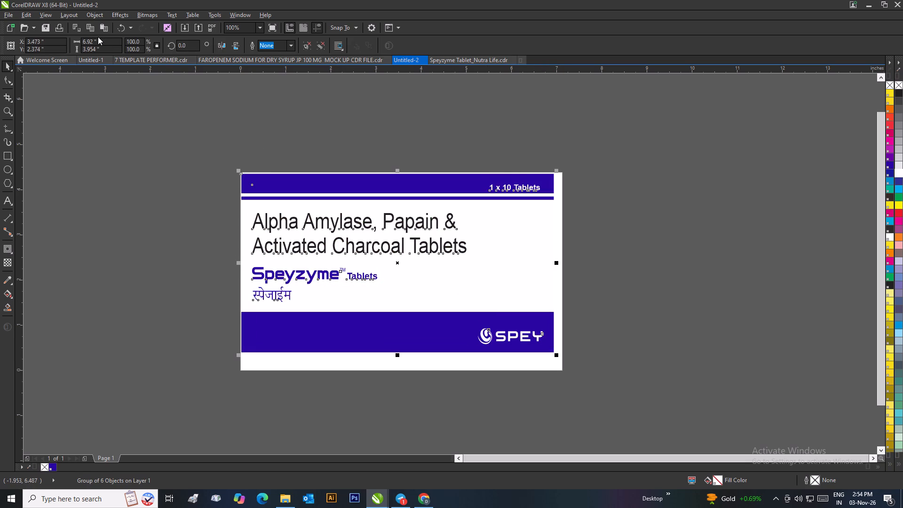
# Set the page width to 6.92 inches, copied from the panel's width, and enter 3/954 as the page height.
pyautogui.moveTo(96, 42); pyautogui.dragTo(83, 44)
pyautogui.hotkey('ctrl', 'c')
pyautogui.click(144, 145)
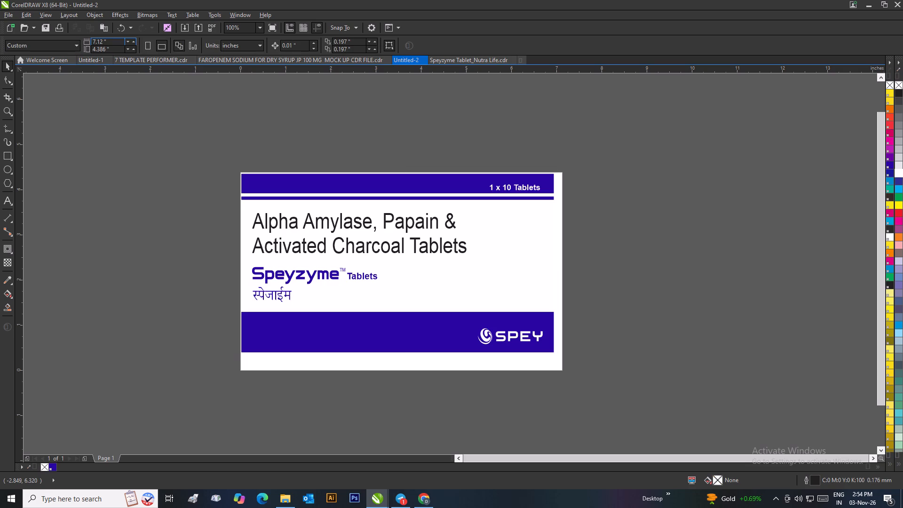
pyautogui.moveTo(107, 39); pyautogui.dragTo(90, 44)
pyautogui.press('BackSpace')
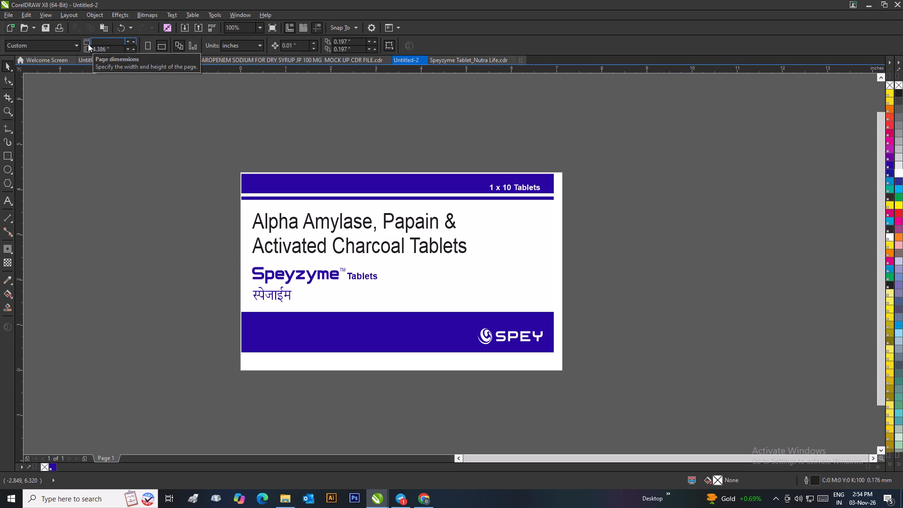
pyautogui.hotkey('ctrl', 'v')
pyautogui.press('Tab')
pyautogui.press('BackSpace')
pyautogui.write('3/9')
pyautogui.write('54')
pyautogui.press('Return')
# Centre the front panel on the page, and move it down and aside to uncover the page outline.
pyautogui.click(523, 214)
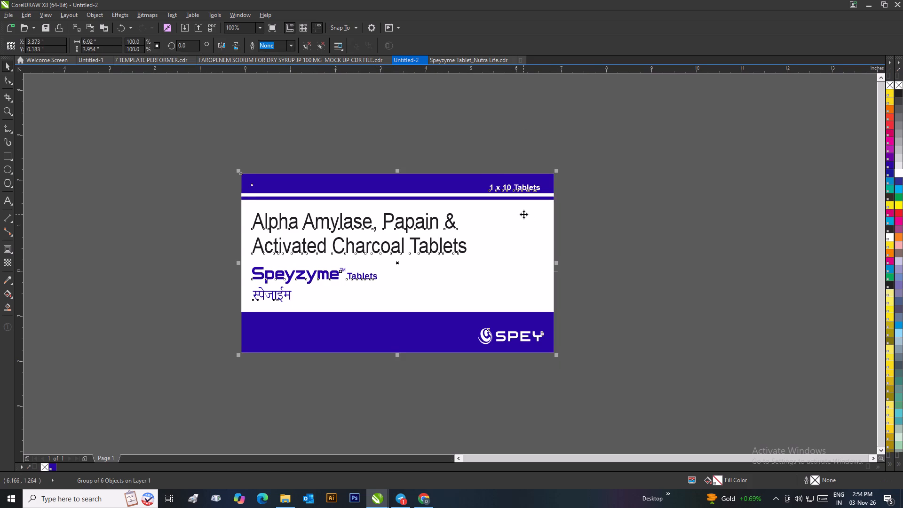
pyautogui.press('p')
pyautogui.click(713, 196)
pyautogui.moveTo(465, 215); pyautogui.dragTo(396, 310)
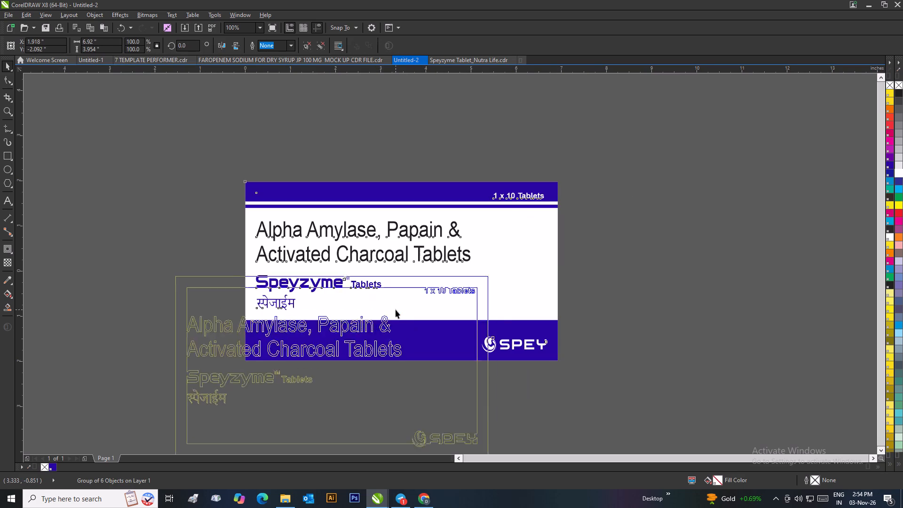
# Set the page height to 3.954 inches.
pyautogui.click(381, 206)
pyautogui.moveTo(115, 48); pyautogui.dragTo(109, 48)
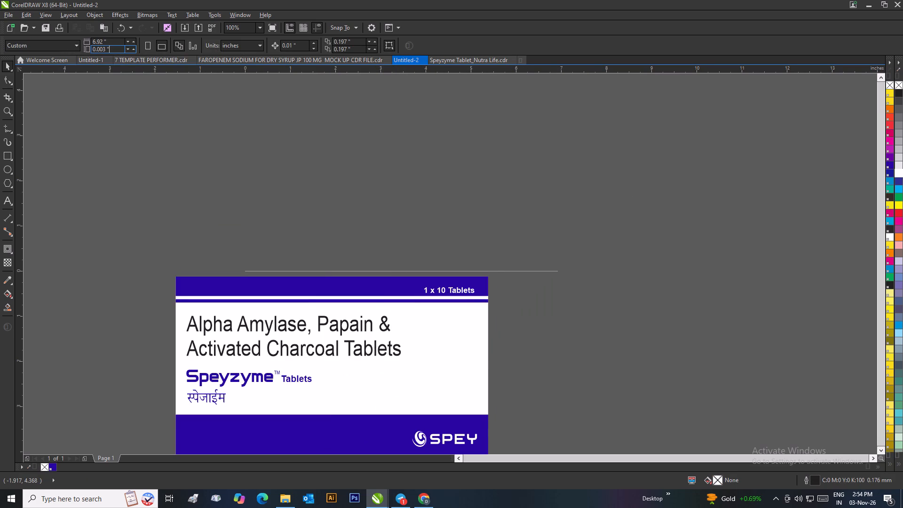
pyautogui.moveTo(109, 48); pyautogui.dragTo(94, 48)
pyautogui.press('BackSpace')
pyautogui.press('BackSpace')
pyautogui.press('BackSpace')
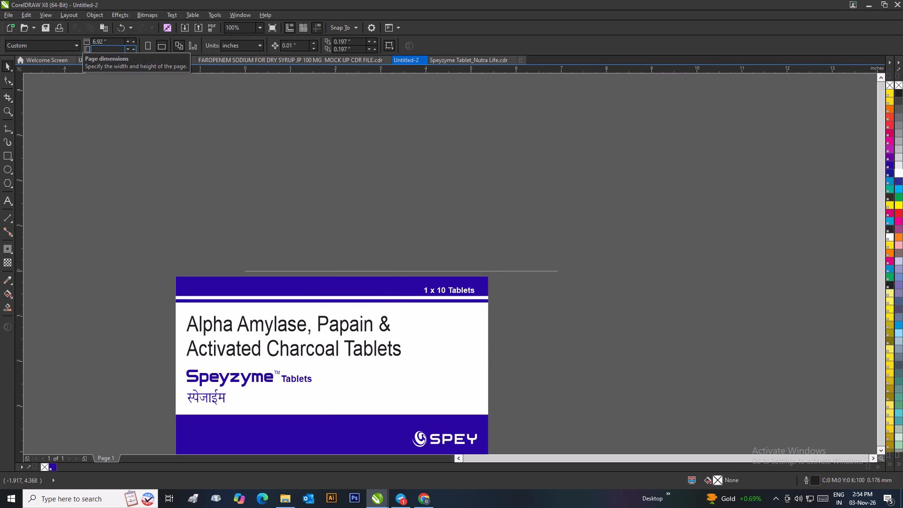
pyautogui.press('3')
pyautogui.write('.954')
pyautogui.press('Return')
# Centre the front panel group on the resized page.
pyautogui.click(336, 286)
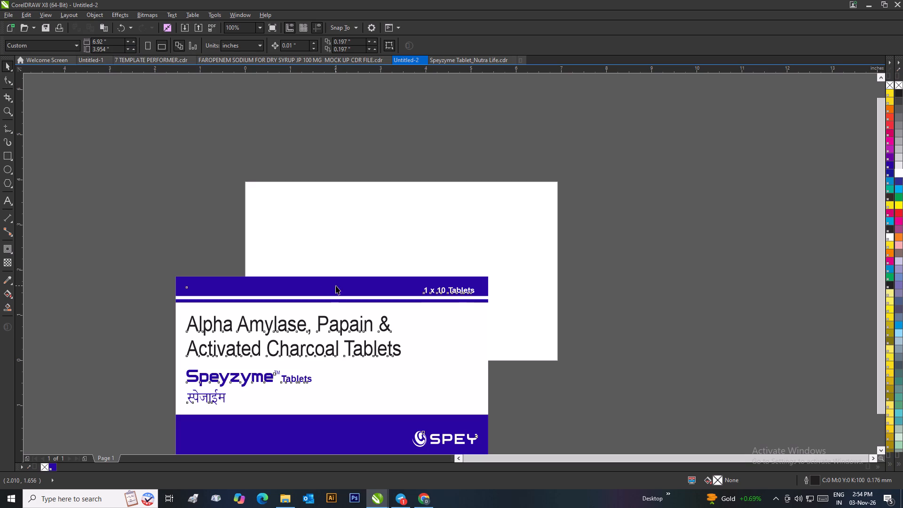
pyautogui.press('p')
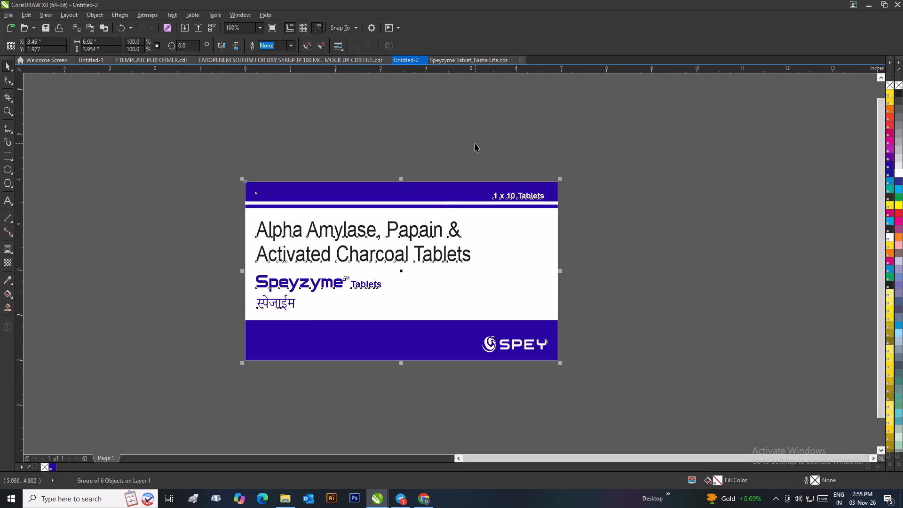
pyautogui.click(475, 143)
# Export the artwork as a JPEG bitmap under the existing name Speyzyme front.png, replacing that file.
pyautogui.click(8, 15)
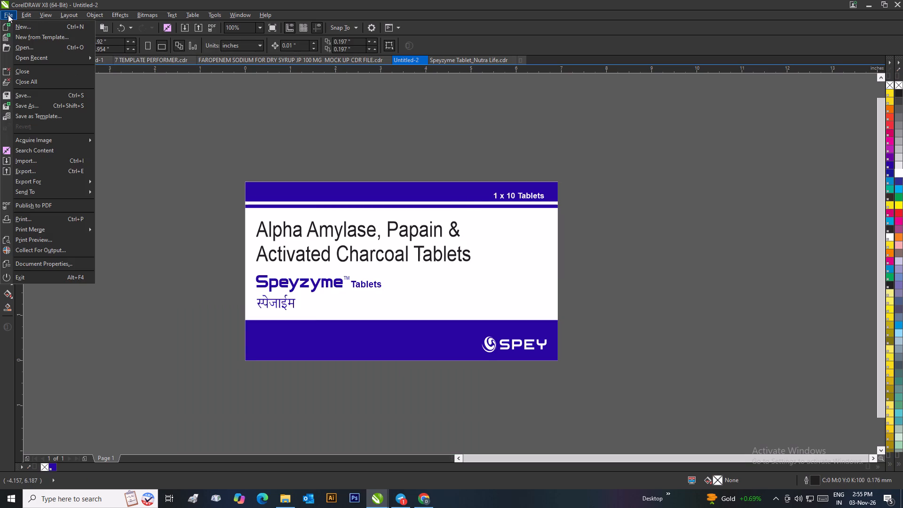
pyautogui.click(34, 170)
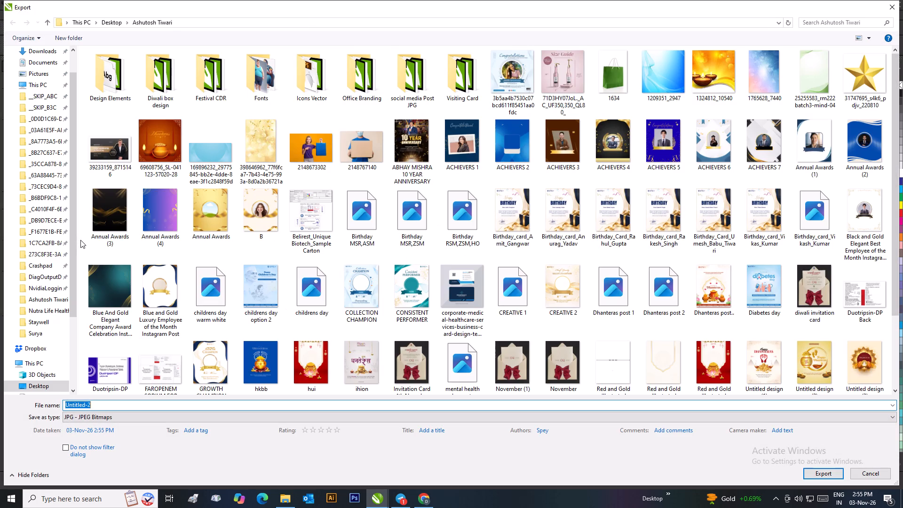
pyautogui.press('BackSpace')
pyautogui.write('speyzy')
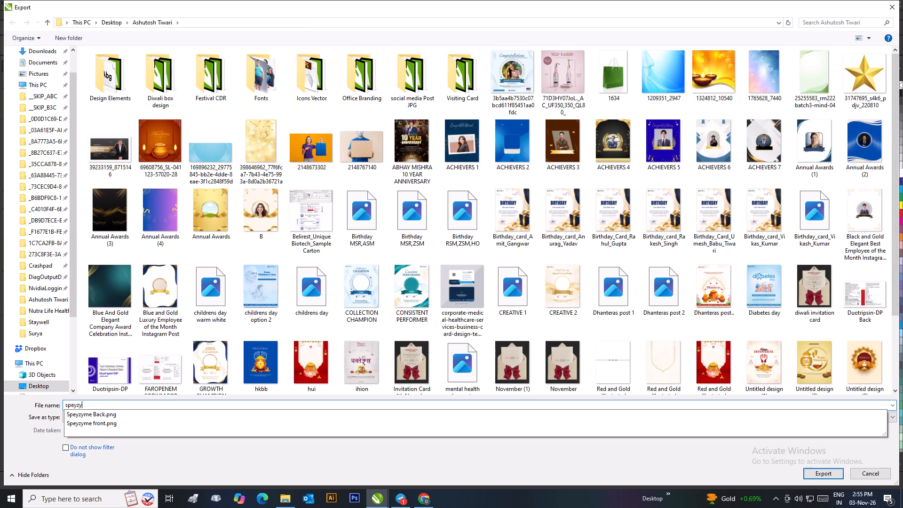
pyautogui.click(100, 424)
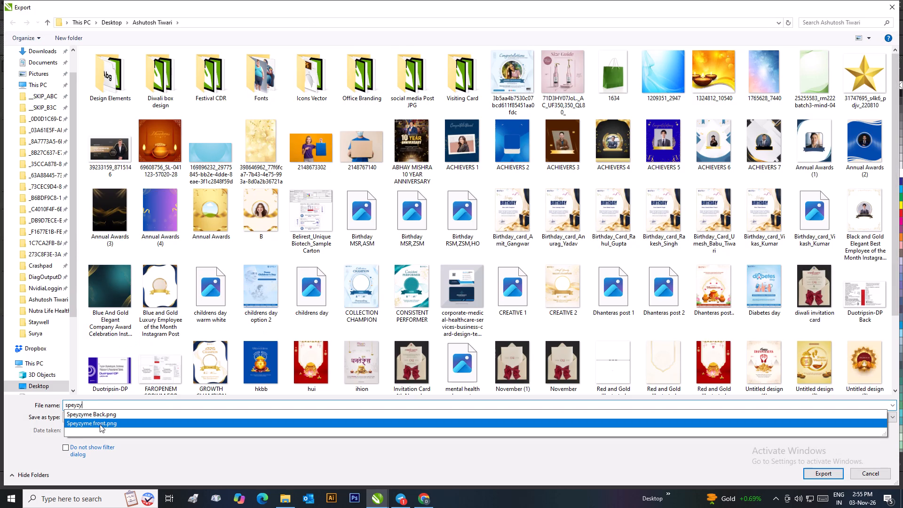
pyautogui.click(820, 472)
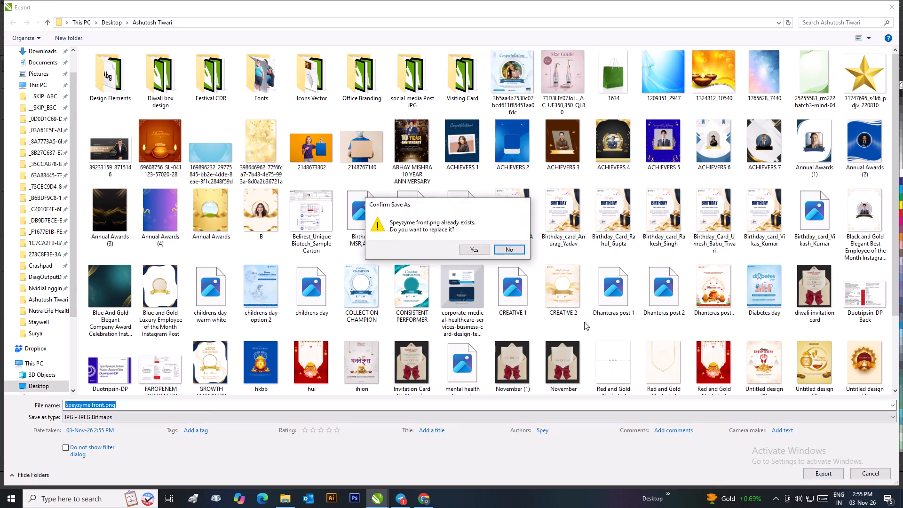
pyautogui.click(483, 249)
# Set the JPEG colour mode to RGB Color (24-bit) and complete the export.
pyautogui.click(603, 202)
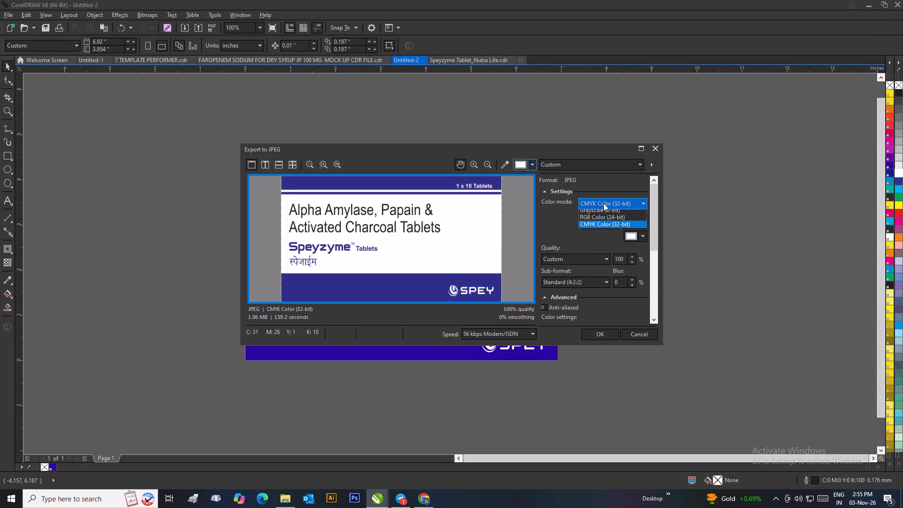
pyautogui.click(592, 221)
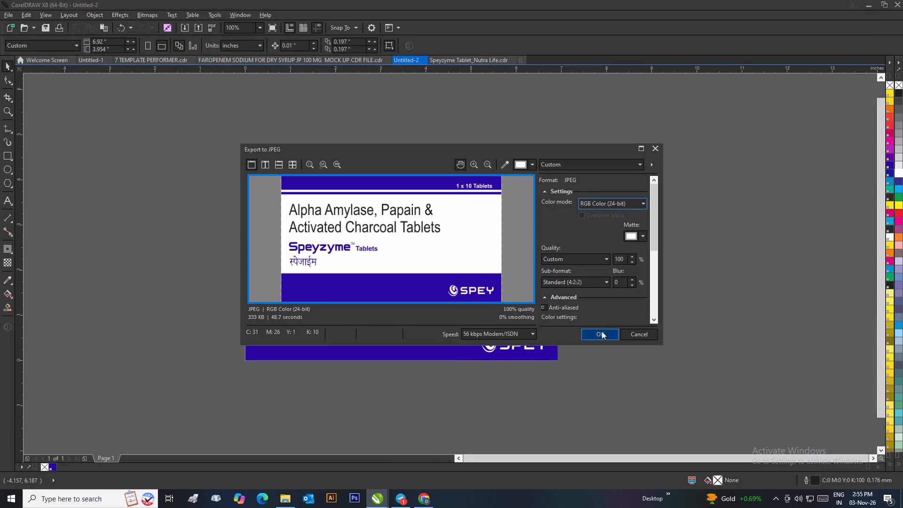
pyautogui.click(601, 332)
pyautogui.click(601, 332)
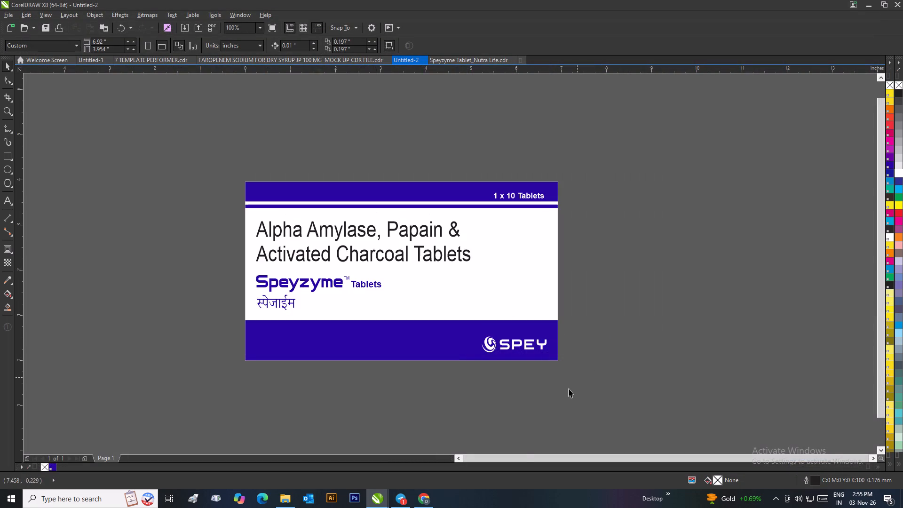
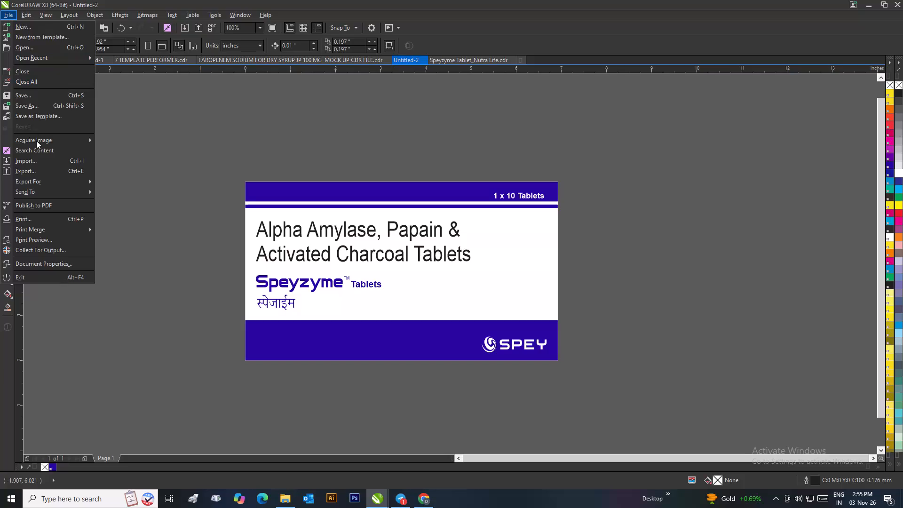
# Export the front panel again as a JPEG bitmap named "Speyzyme front..." in the same folder.
pyautogui.click(28, 172)
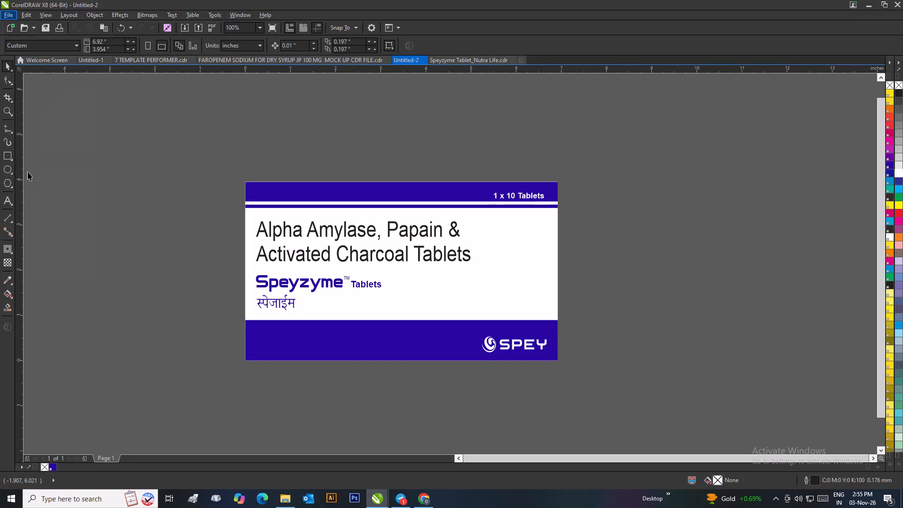
pyautogui.press('BackSpace')
pyautogui.write('spey')
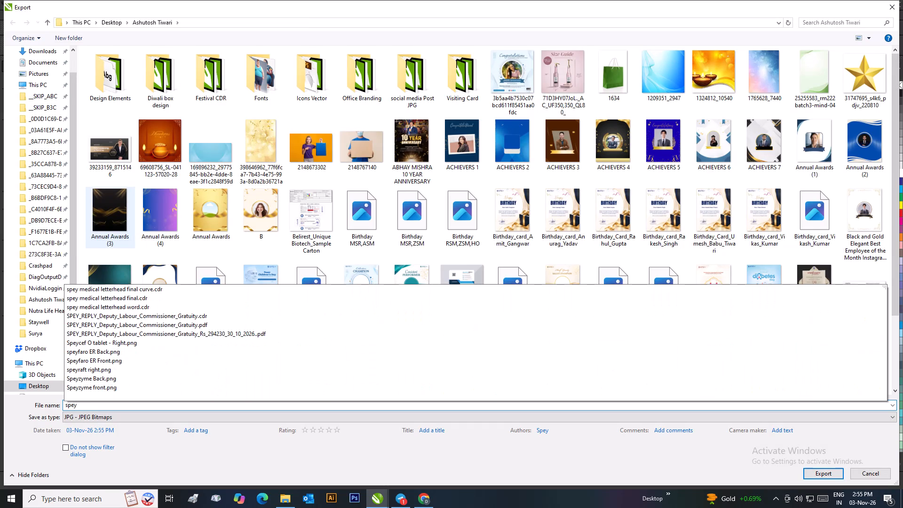
pyautogui.click(91, 386)
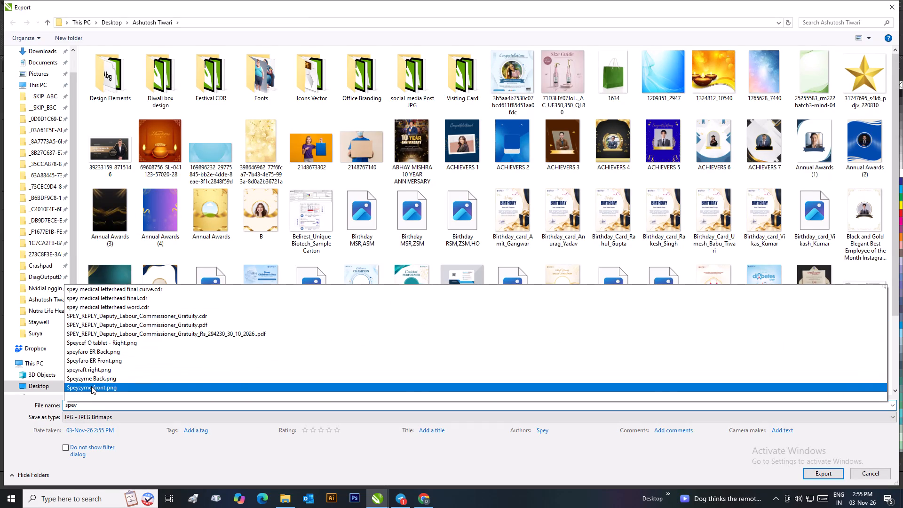
pyautogui.click(124, 401)
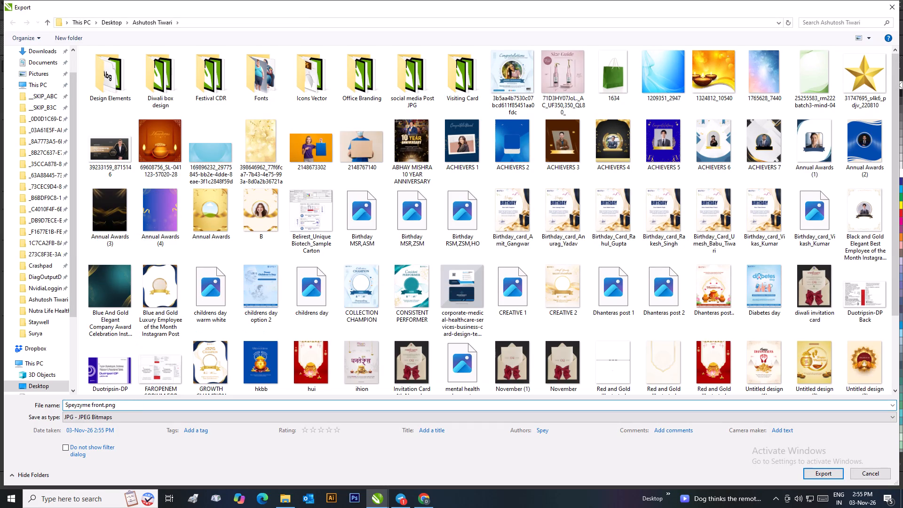
pyautogui.press('BackSpace')
pyautogui.press('BackSpace')
pyautogui.press('BackSpace')
pyautogui.press('BackSpace')
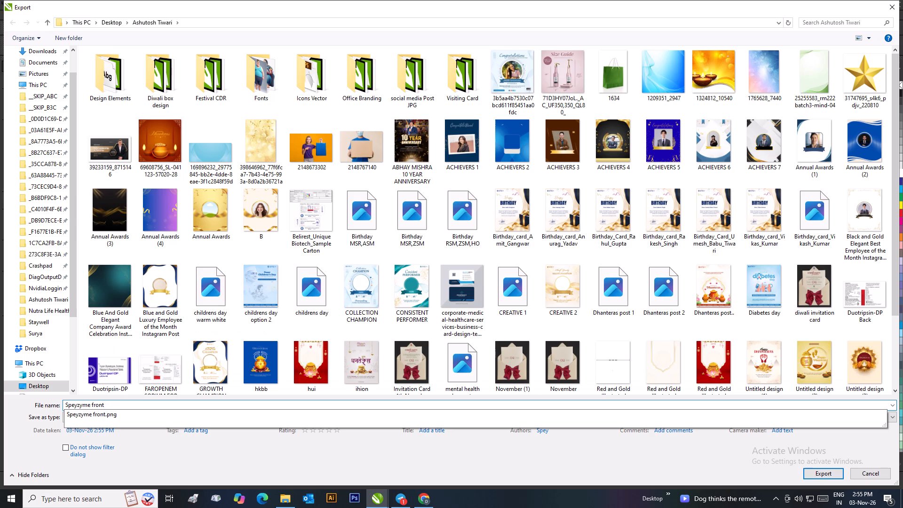
pyautogui.write('///')
pyautogui.press('BackSpace')
pyautogui.press('BackSpace')
pyautogui.press('BackSpace')
pyautogui.write('...')
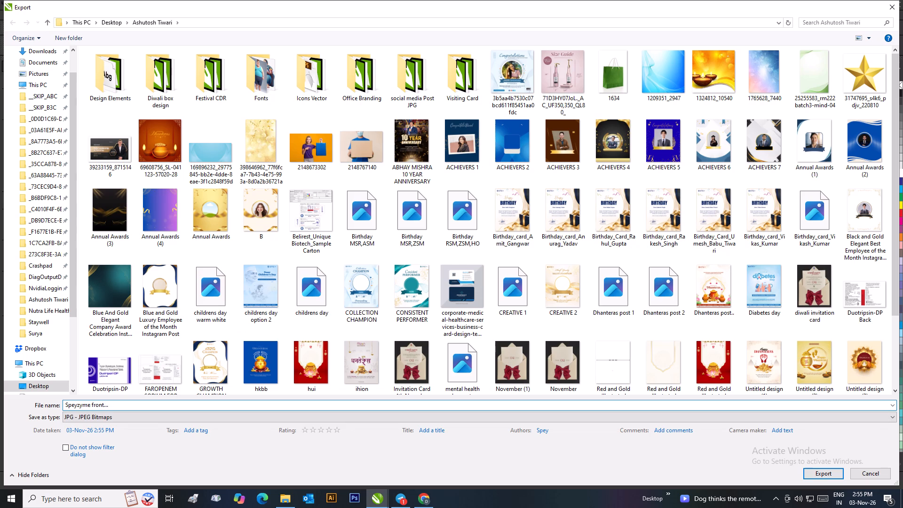
pyautogui.click(805, 471)
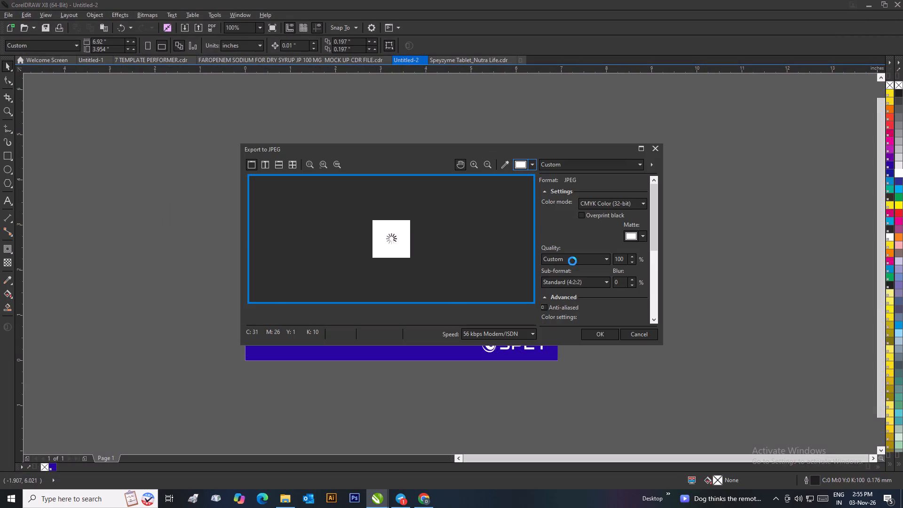
# Set the JPEG colour mode to RGB Color (24-bit) and complete the export.
pyautogui.click(597, 201)
pyautogui.click(590, 219)
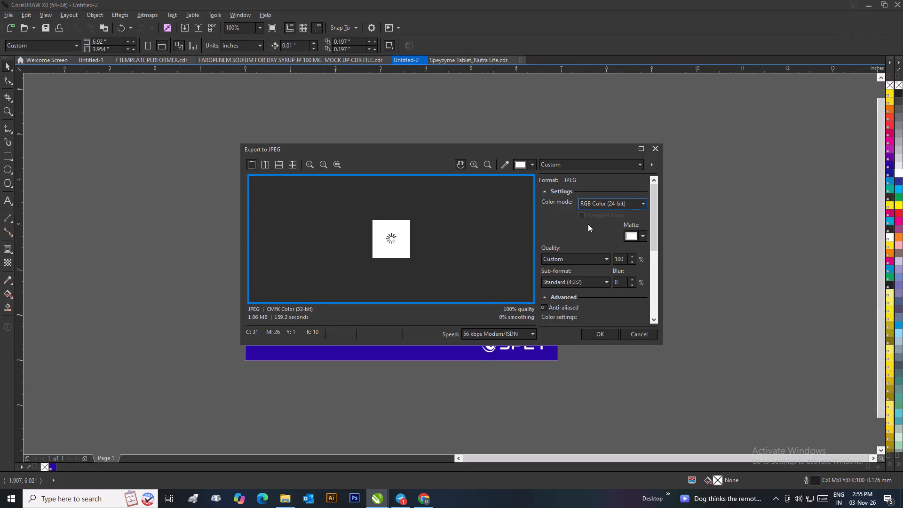
pyautogui.click(596, 333)
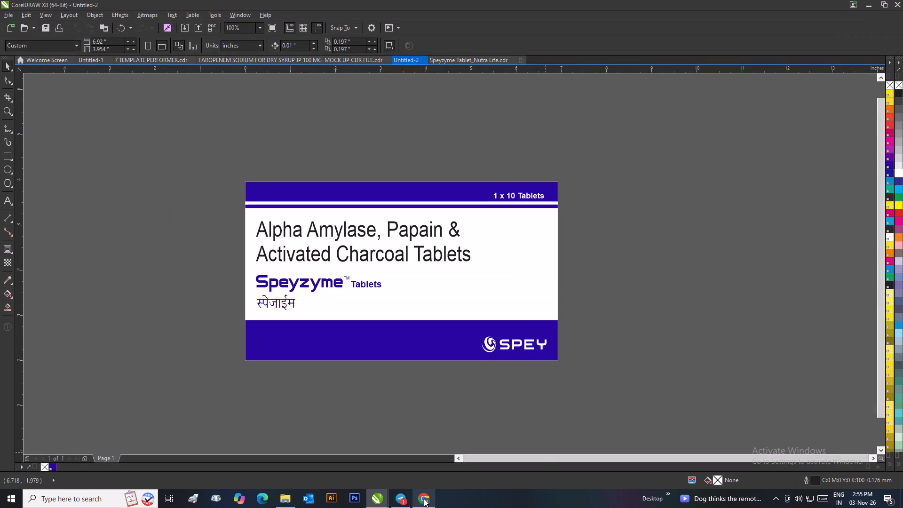
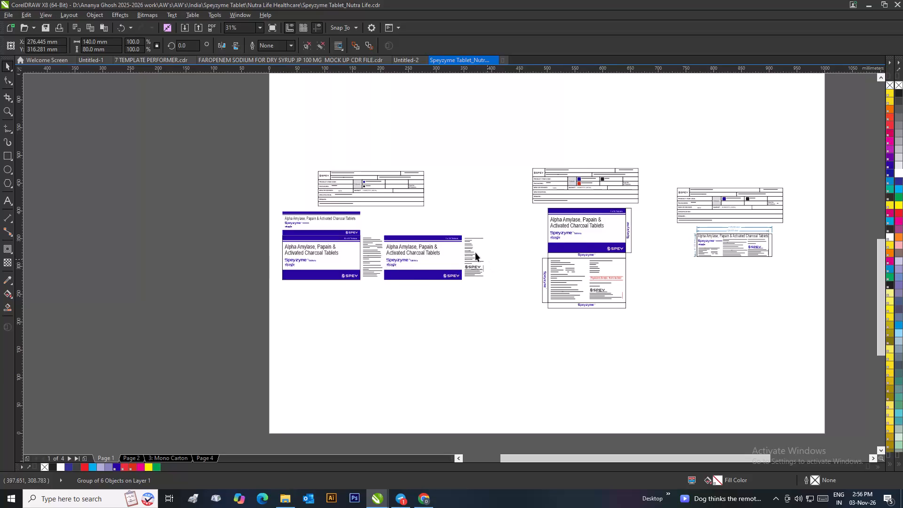
# Examine the Speyzyme carton's side panels beside the front panels, covering the licence, batch and marketer details and the composition, dosage and storage text.
pyautogui.scroll(3, 475, 250)
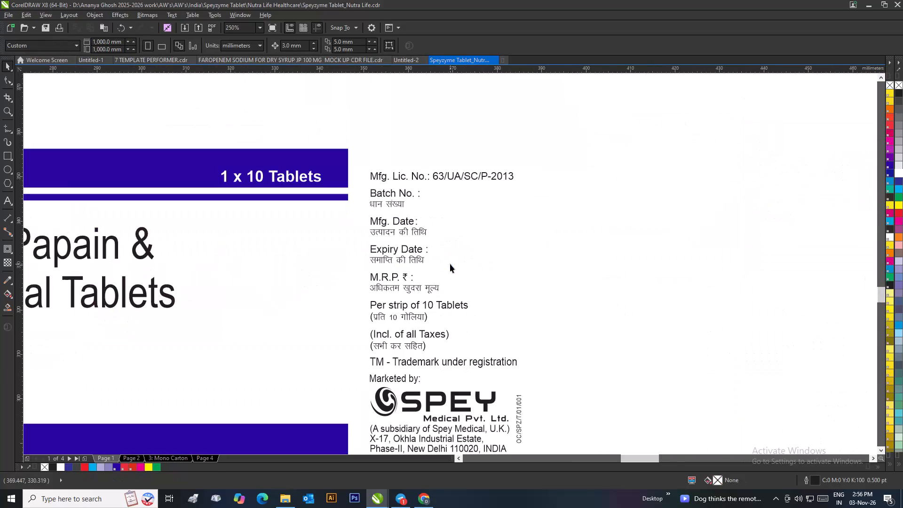
pyautogui.scroll(-1, 450, 264)
pyautogui.scroll(1, 462, 300)
pyautogui.scroll(-1, 450, 266)
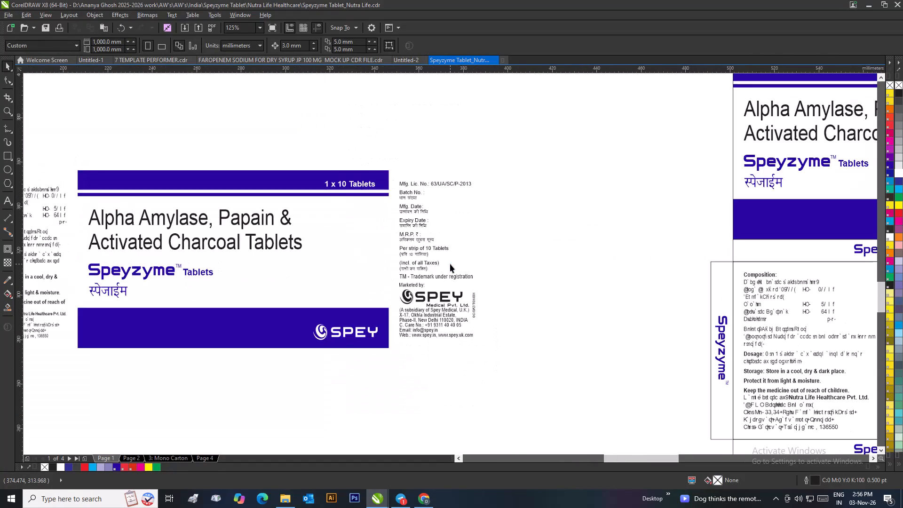
pyautogui.scroll(1, 450, 264)
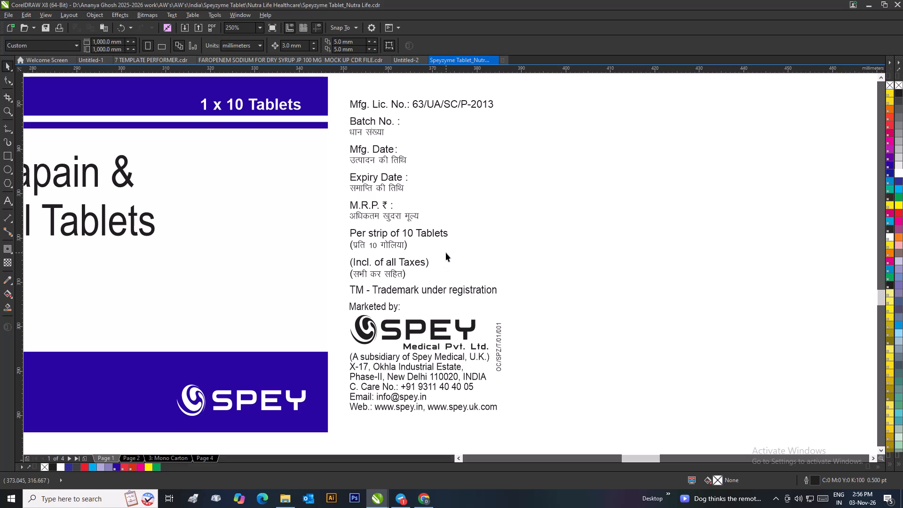
pyautogui.scroll(-2, 446, 256)
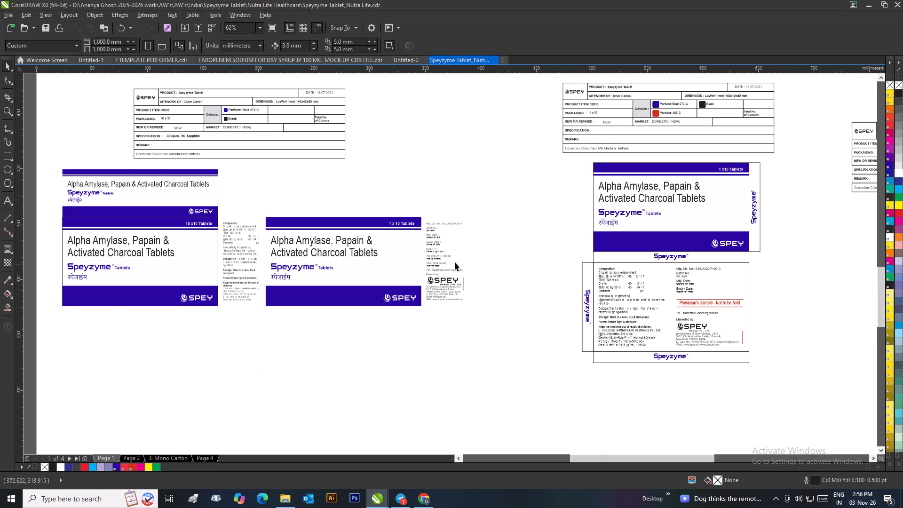
pyautogui.click(490, 245)
pyautogui.scroll(1, 470, 254)
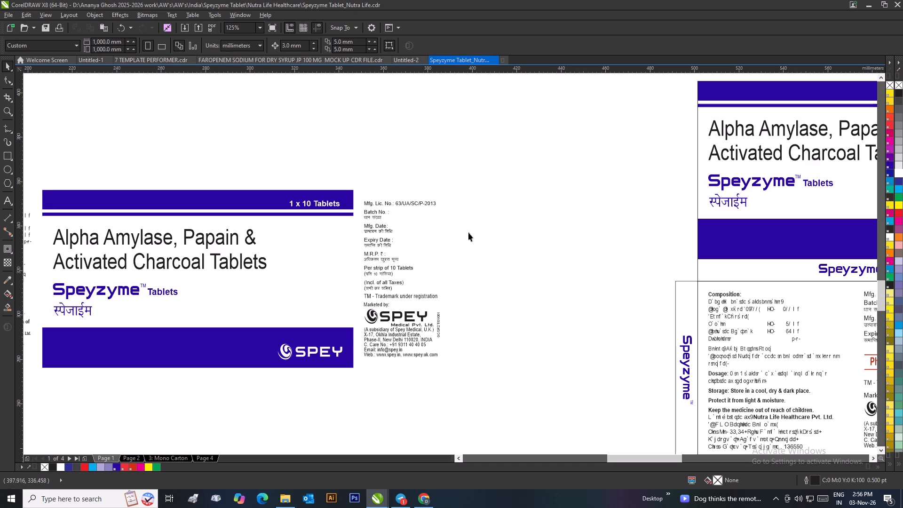
pyautogui.moveTo(491, 163); pyautogui.dragTo(495, 384)
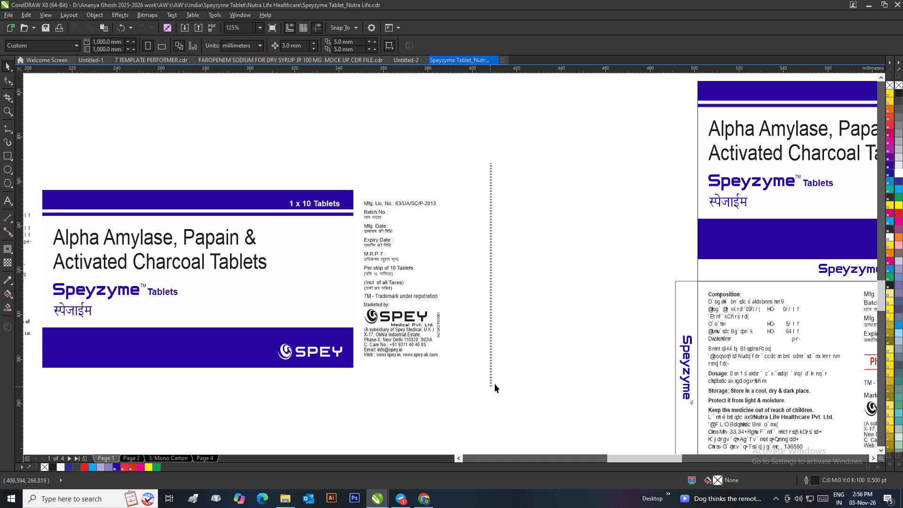
pyautogui.moveTo(495, 384); pyautogui.dragTo(507, 375)
pyautogui.scroll(1, 419, 348)
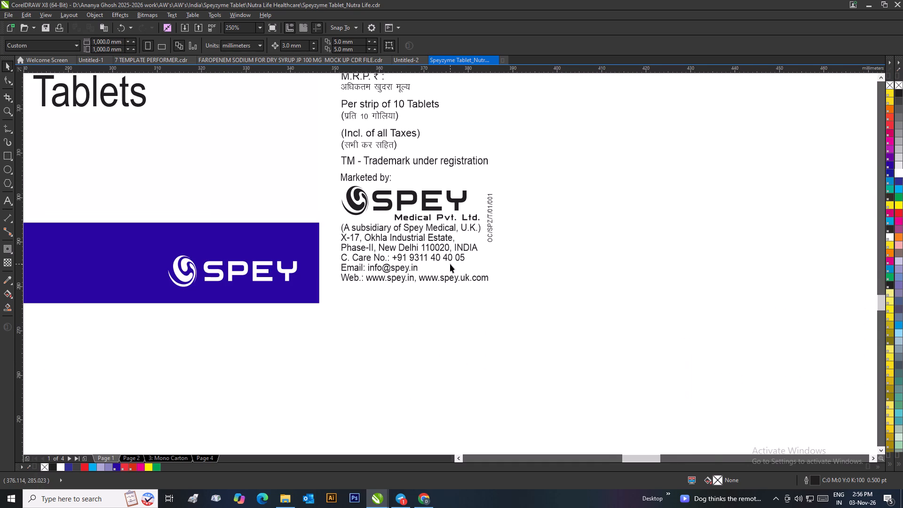
pyautogui.scroll(-2, 450, 264)
pyautogui.scroll(2, 214, 230)
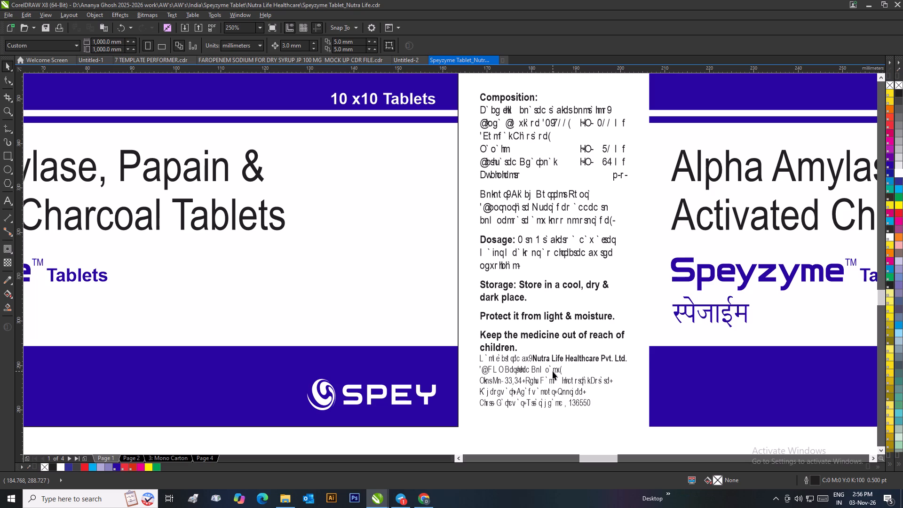
pyautogui.scroll(-2, 303, 356)
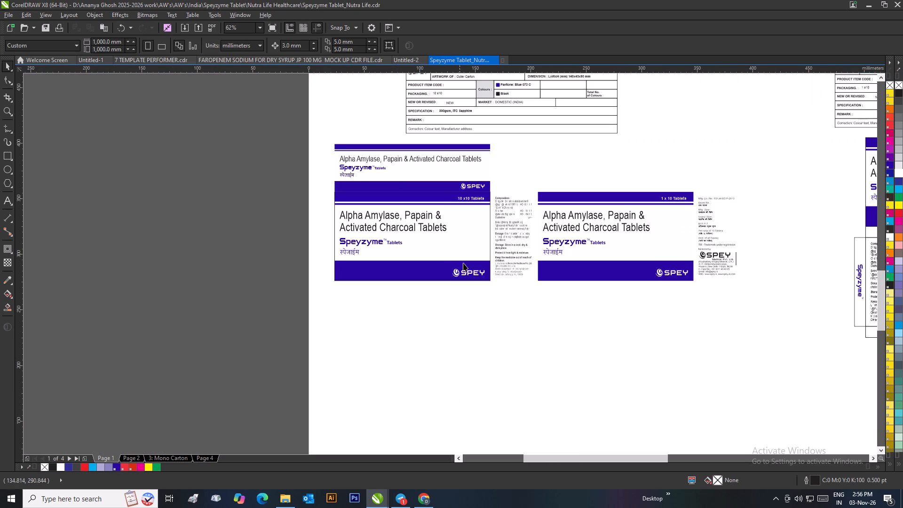
pyautogui.click(209, 246)
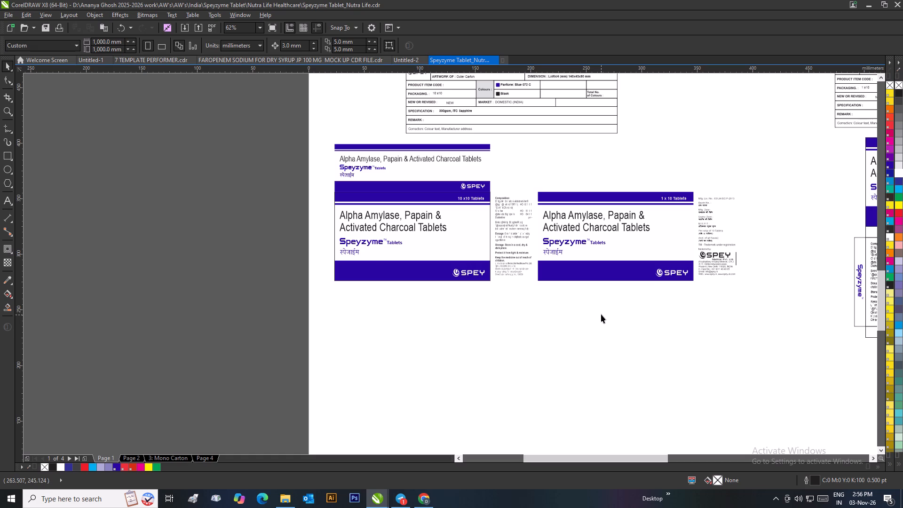
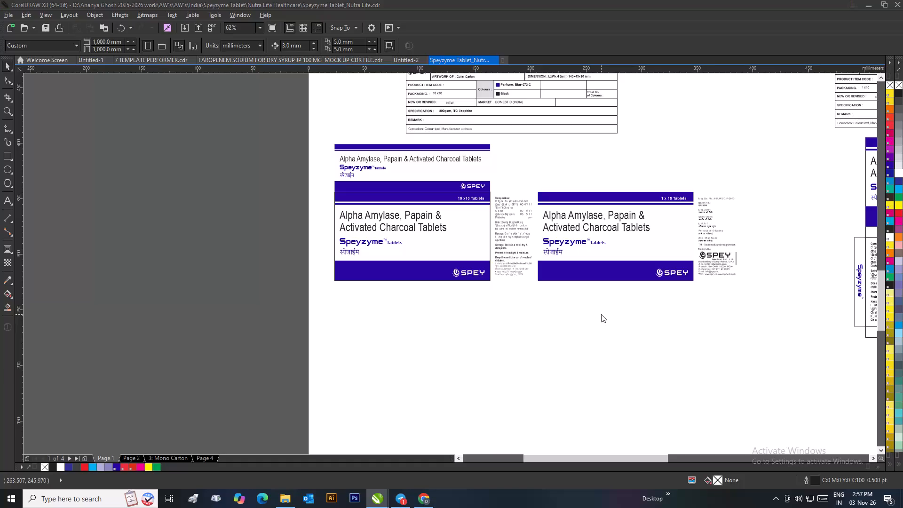
# Browse the saved artwork folders for another drawing to open, checking AWs 2026 and the India folder within AW's.
pyautogui.scroll(-1, 642, 202)
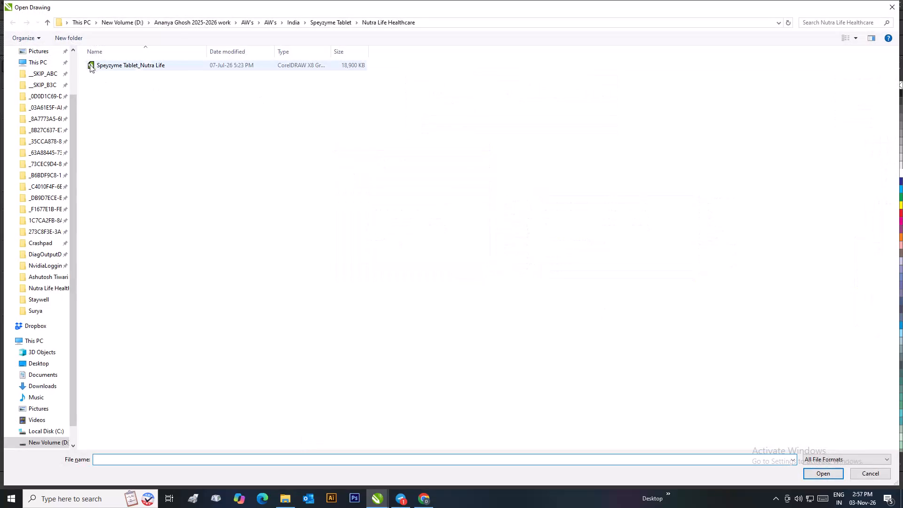
pyautogui.doubleClick(48, 24)
pyautogui.click(48, 24)
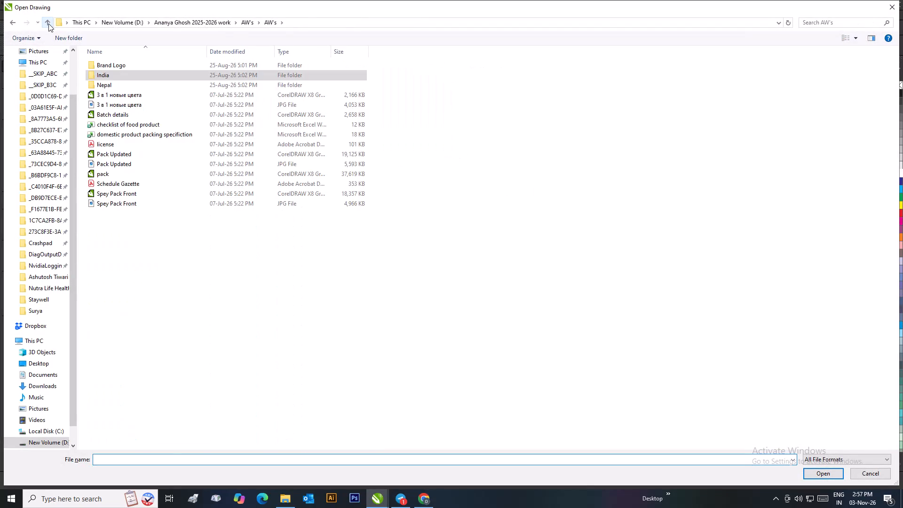
pyautogui.click(48, 24)
pyautogui.click(48, 24)
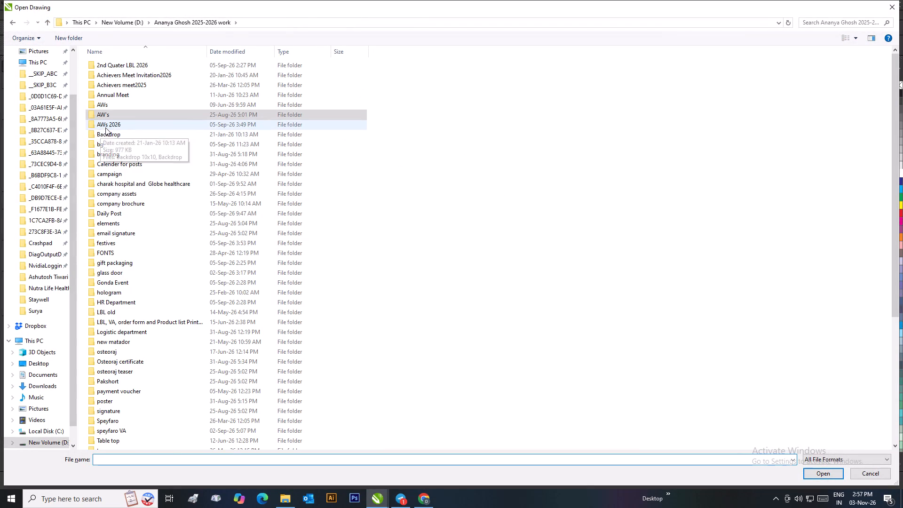
pyautogui.doubleClick(106, 127)
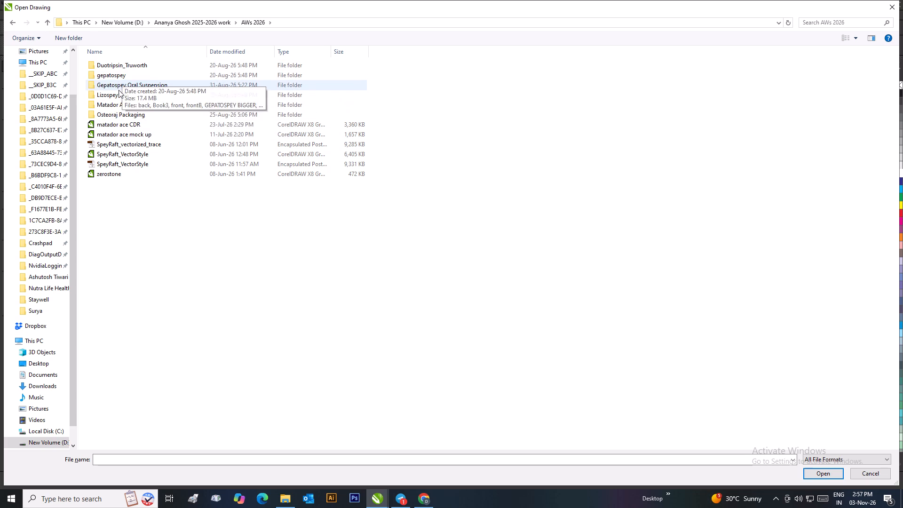
pyautogui.click(47, 24)
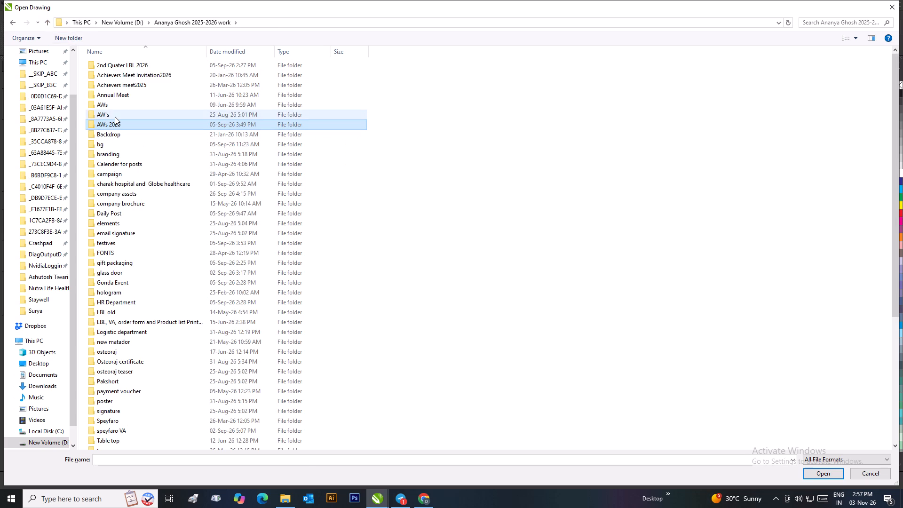
pyautogui.doubleClick(115, 117)
pyautogui.doubleClick(115, 69)
pyautogui.doubleClick(117, 76)
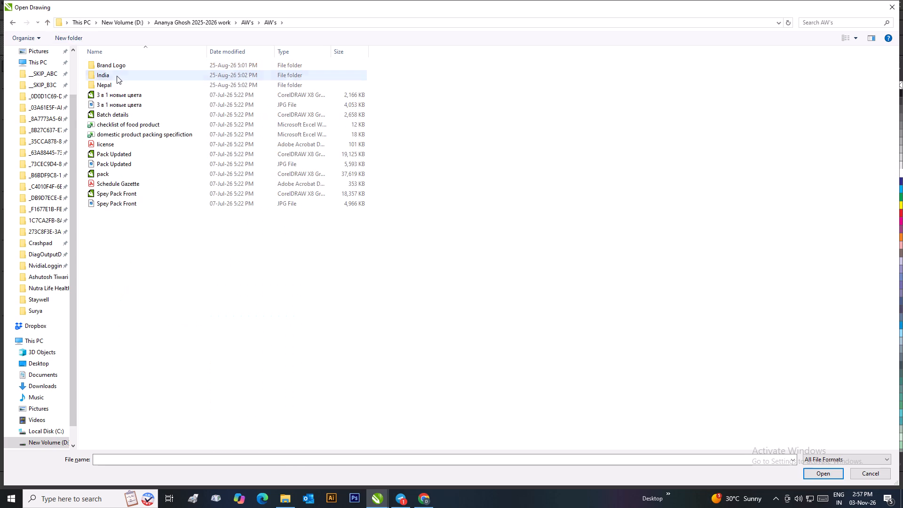
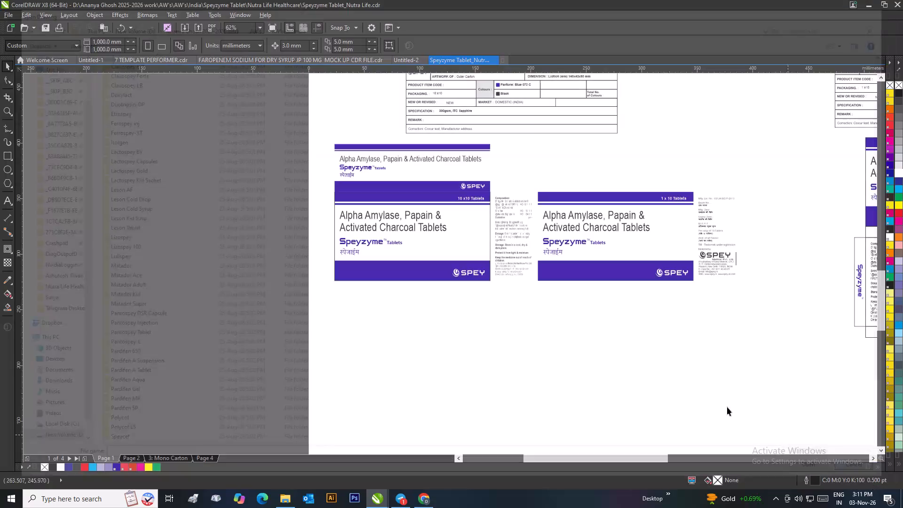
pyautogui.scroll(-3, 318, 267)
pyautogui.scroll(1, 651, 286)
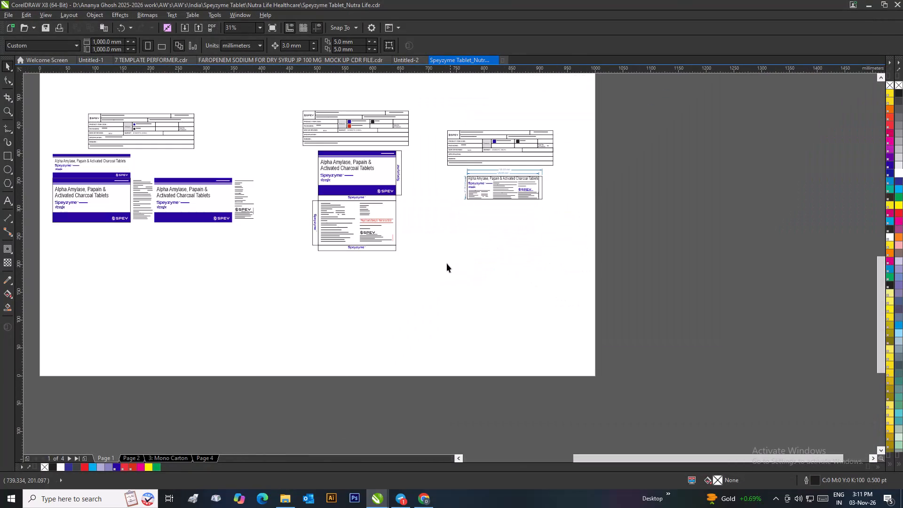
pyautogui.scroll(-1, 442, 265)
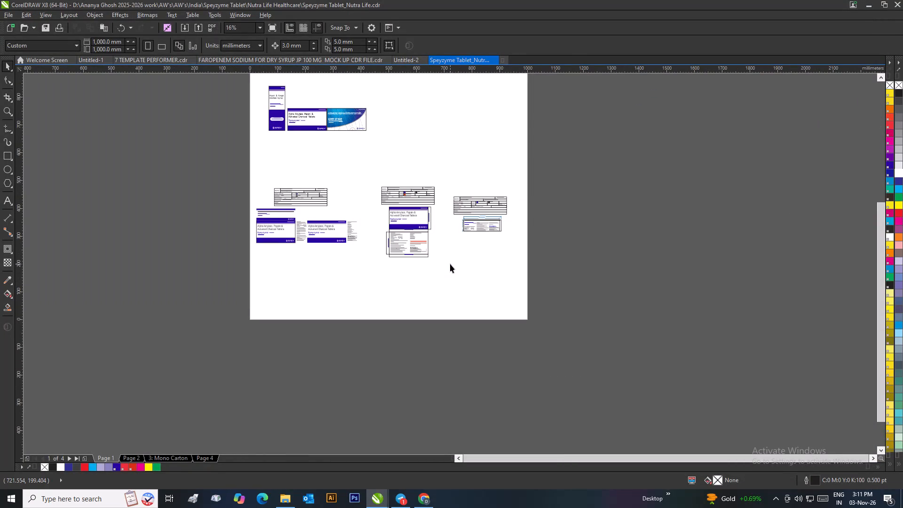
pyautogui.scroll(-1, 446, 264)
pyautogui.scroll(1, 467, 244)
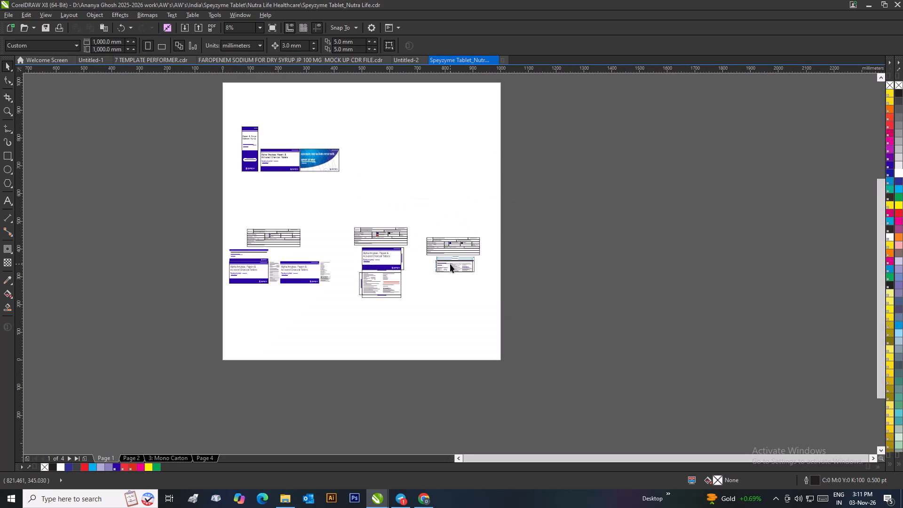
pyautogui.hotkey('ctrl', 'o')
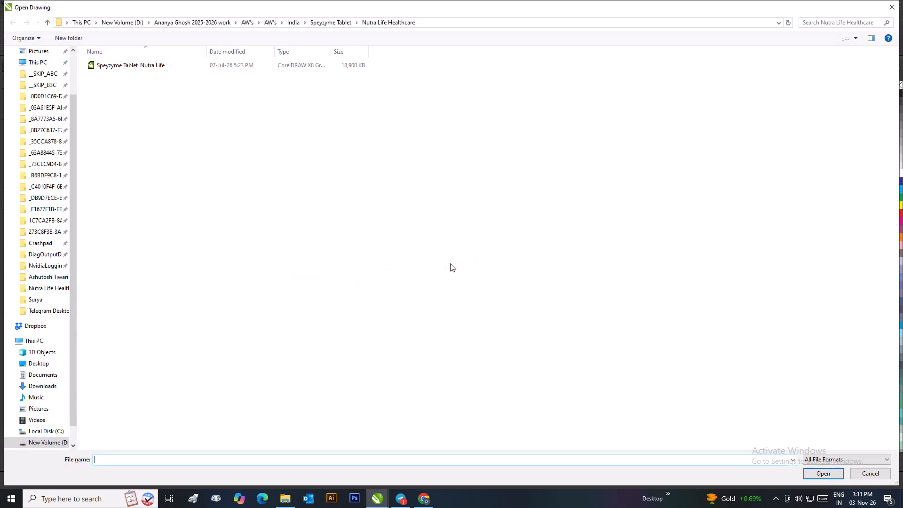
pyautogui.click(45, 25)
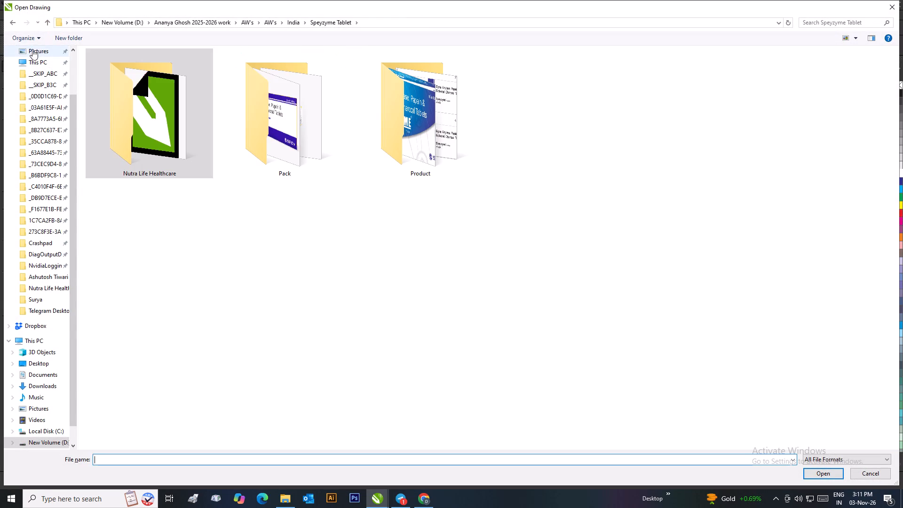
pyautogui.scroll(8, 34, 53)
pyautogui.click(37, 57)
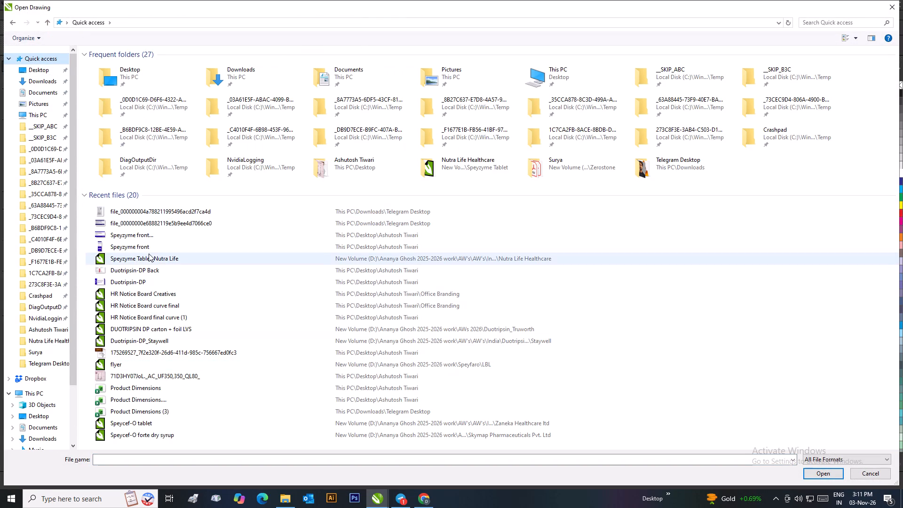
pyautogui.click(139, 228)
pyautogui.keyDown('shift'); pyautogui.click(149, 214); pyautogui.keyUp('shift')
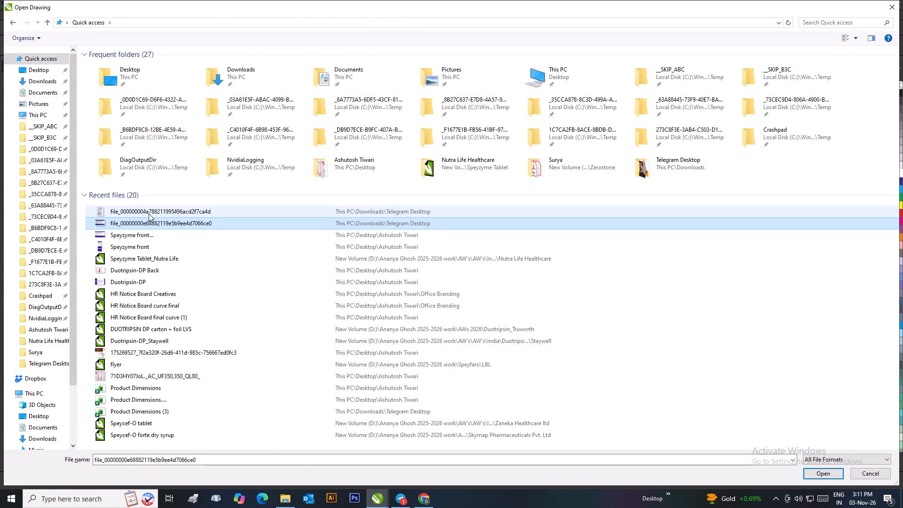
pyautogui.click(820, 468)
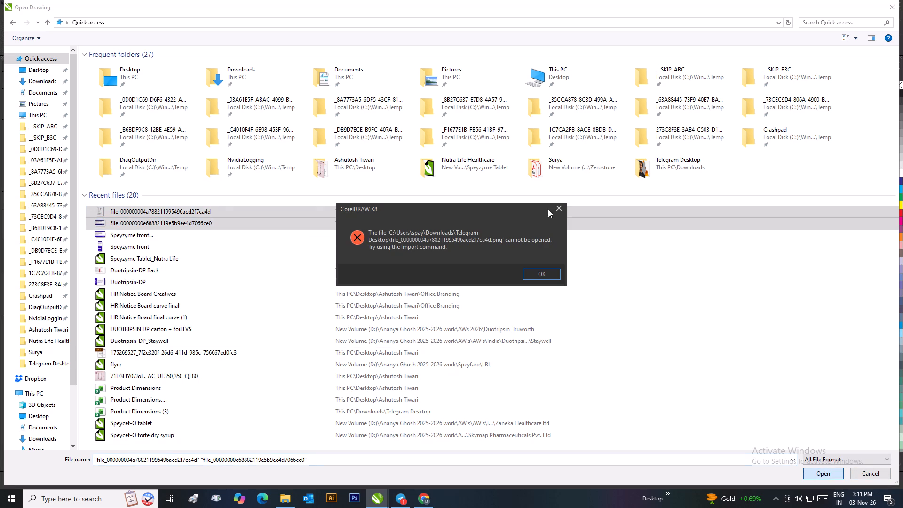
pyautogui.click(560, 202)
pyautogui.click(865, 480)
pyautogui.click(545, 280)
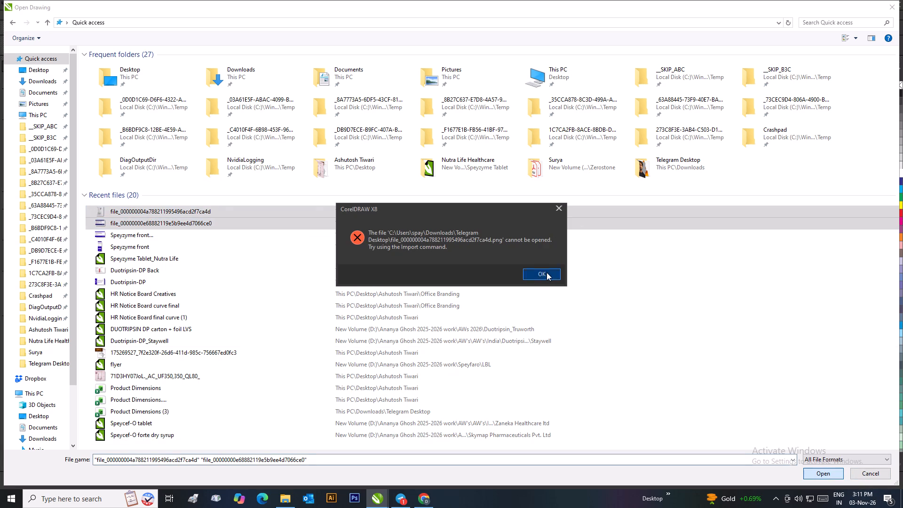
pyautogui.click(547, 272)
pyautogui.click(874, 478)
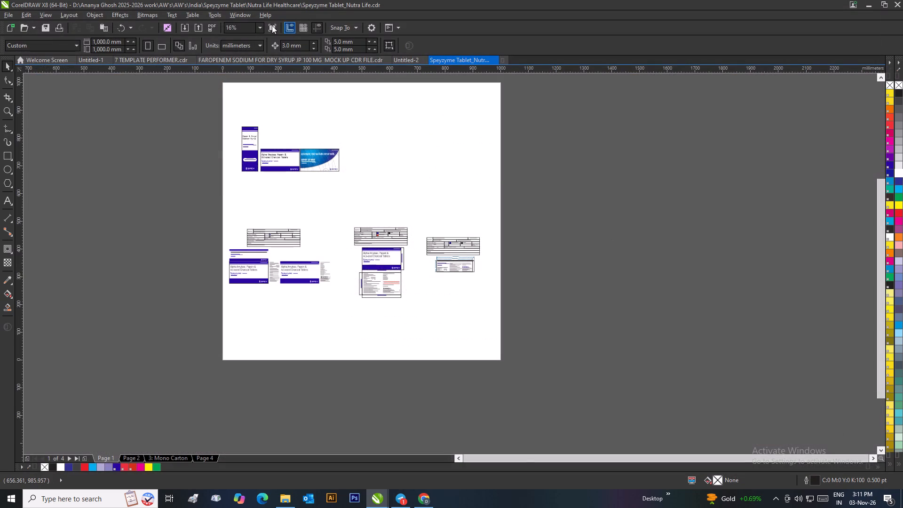
pyautogui.click(188, 26)
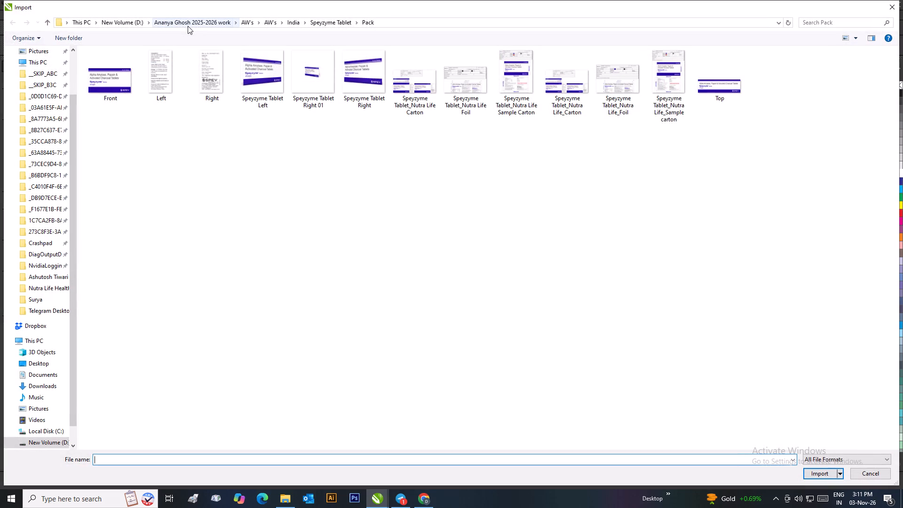
pyautogui.scroll(5, 33, 66)
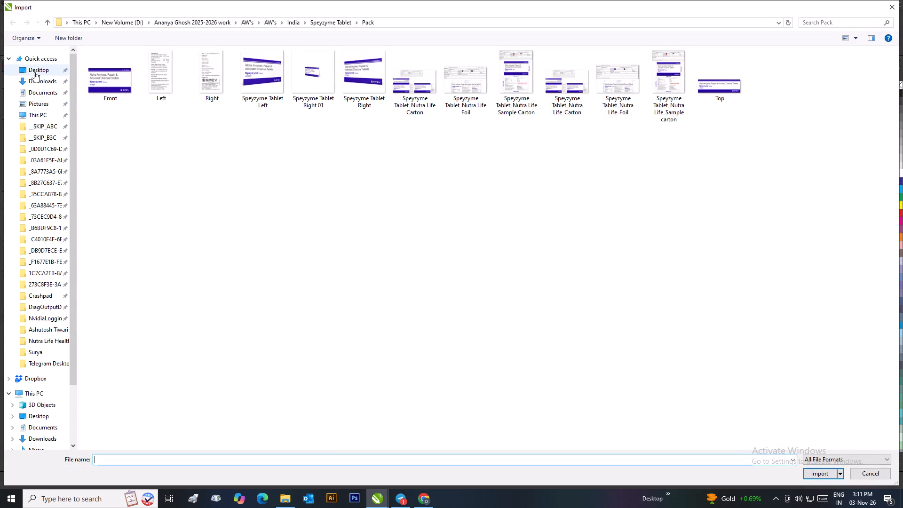
pyautogui.click(38, 61)
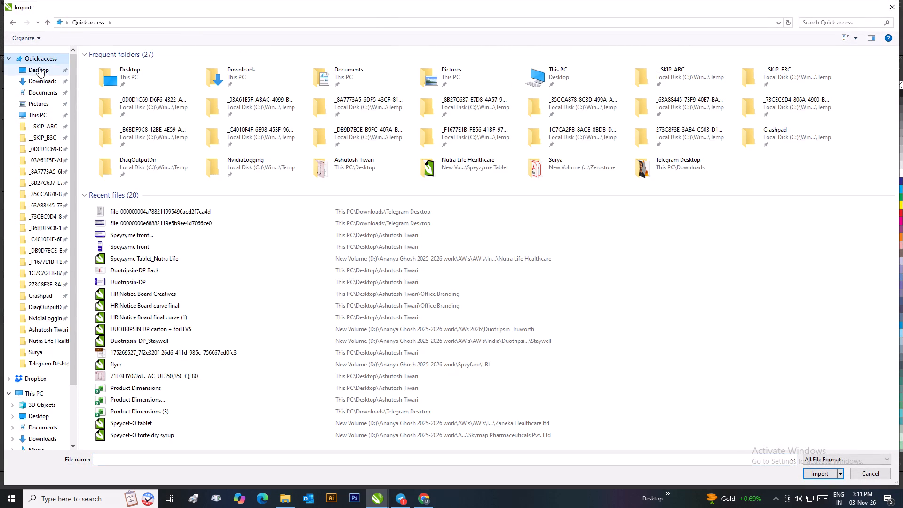
pyautogui.click(124, 225)
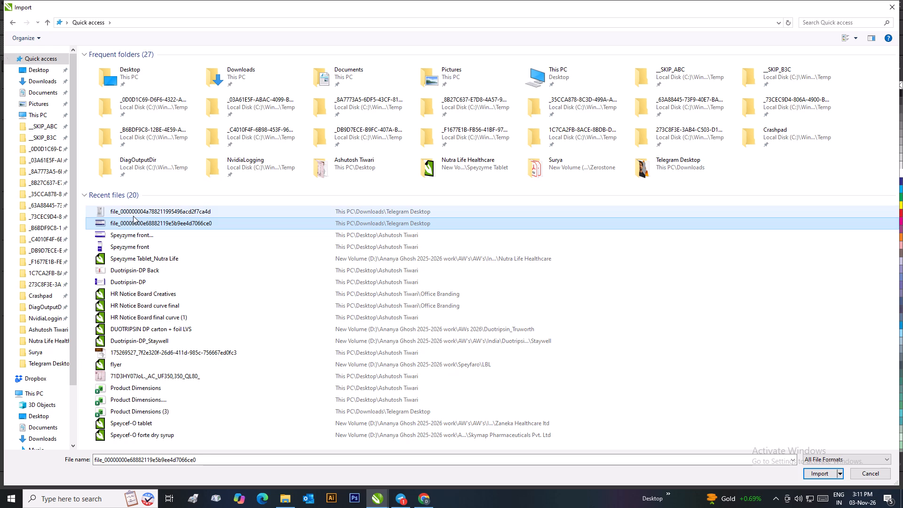
pyautogui.keyDown('shift'); pyautogui.click(133, 216); pyautogui.keyUp('shift')
pyautogui.click(813, 476)
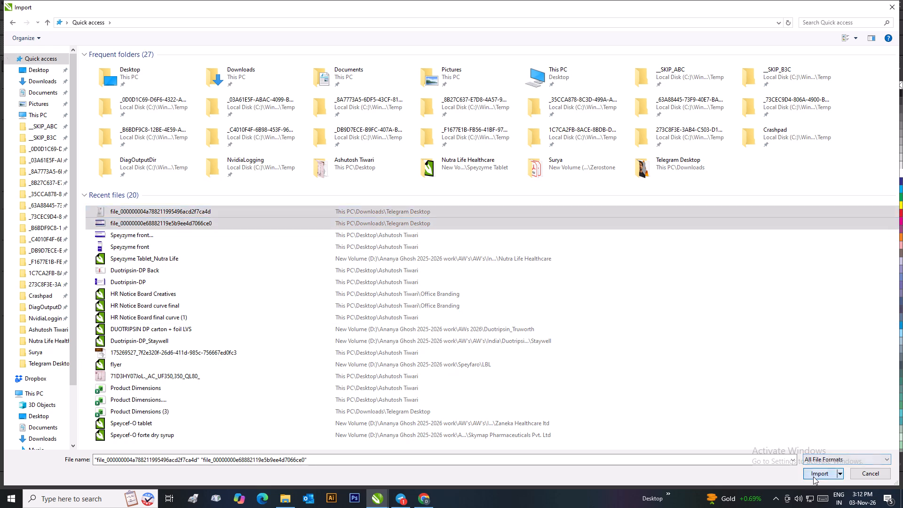
pyautogui.moveTo(519, 217); pyautogui.dragTo(502, 211)
pyautogui.scroll(-1, 489, 221)
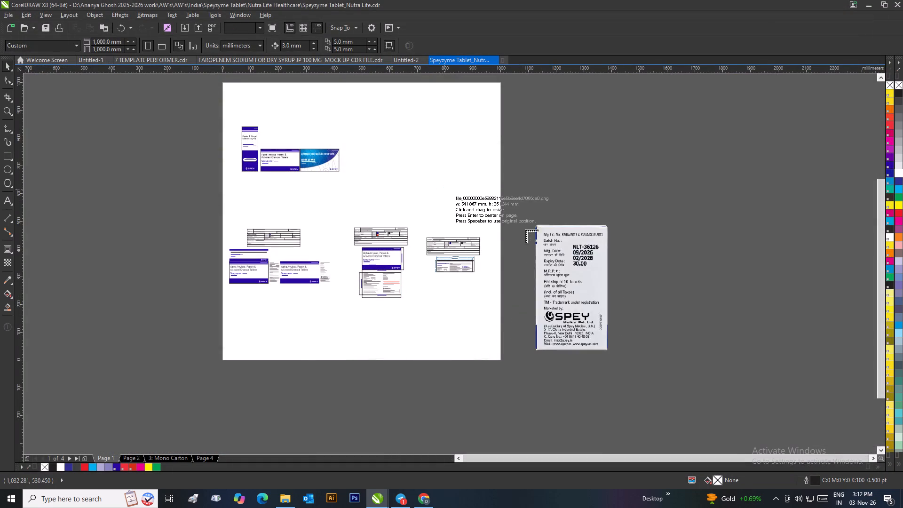
pyautogui.scroll(2, 507, 266)
pyautogui.click(439, 261)
# Rotate the imported Speyzyme side-panel image with the batch and expiry details by 90 degrees.
pyautogui.scroll(-1, 436, 271)
pyautogui.scroll(1, 472, 316)
pyautogui.scroll(1, 376, 333)
pyautogui.scroll(1, 459, 254)
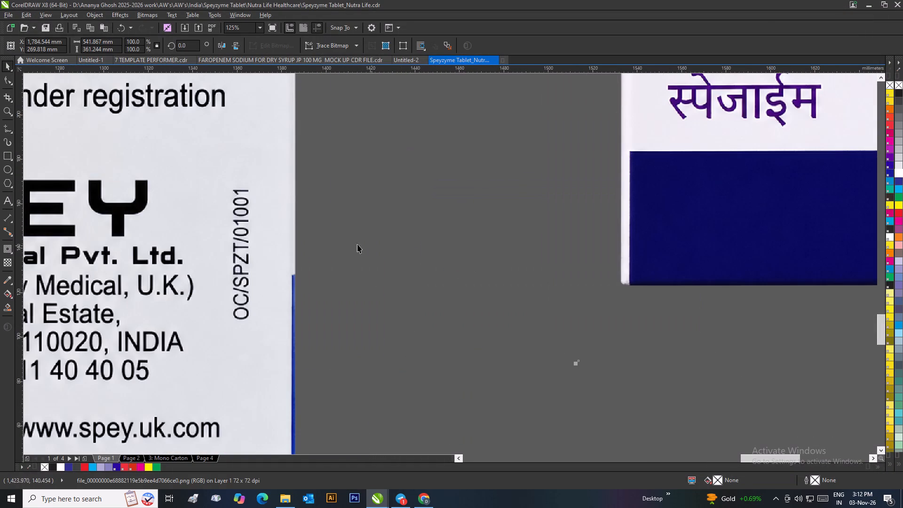
pyautogui.scroll(-3, 328, 247)
pyautogui.click(435, 258)
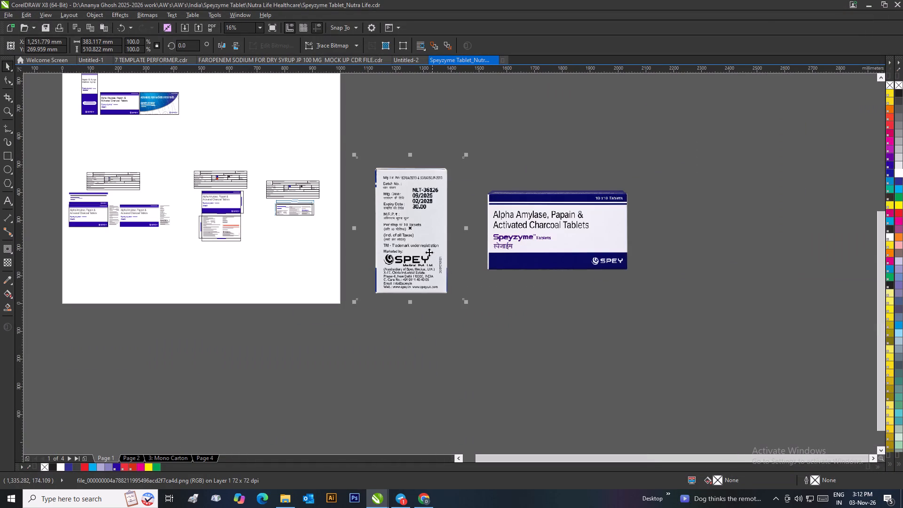
pyautogui.moveTo(192, 41); pyautogui.dragTo(158, 48)
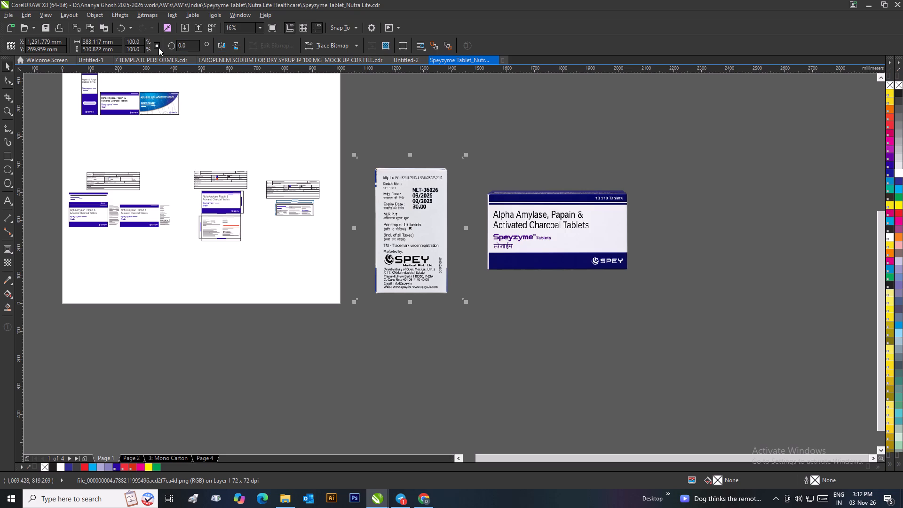
pyautogui.click(189, 49)
pyautogui.click(189, 48)
pyautogui.press('BackSpace')
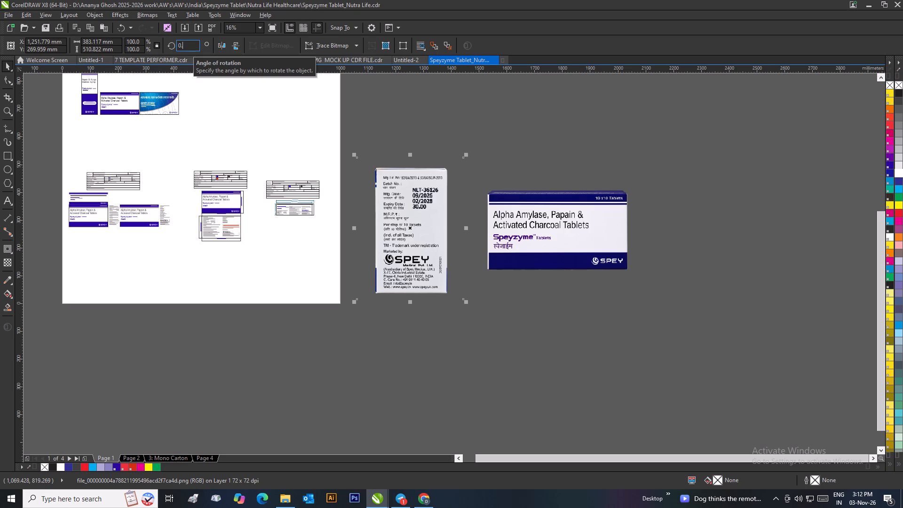
pyautogui.press('BackSpace')
pyautogui.press('BackSpace')
pyautogui.write('90')
pyautogui.press('Return')
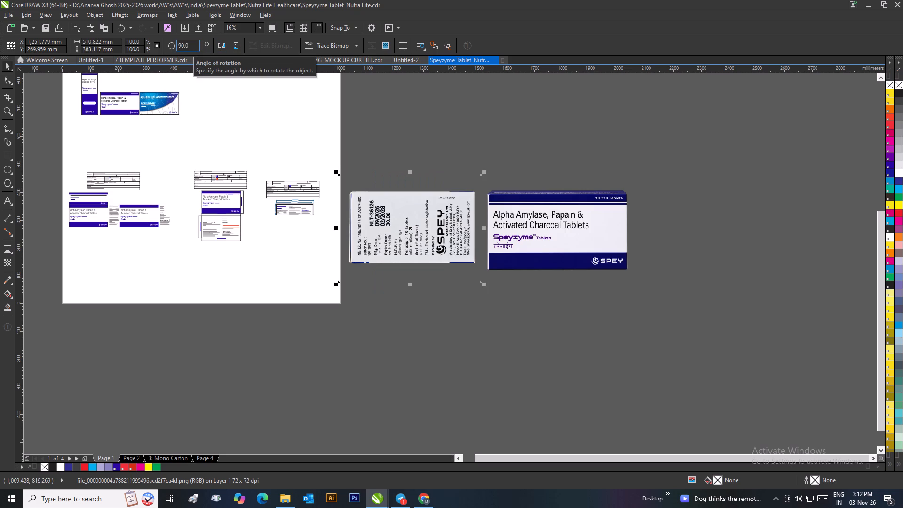
# Mirror the rotated side-panel image vertically and deselect it.
pyautogui.click(476, 164)
pyautogui.click(430, 221)
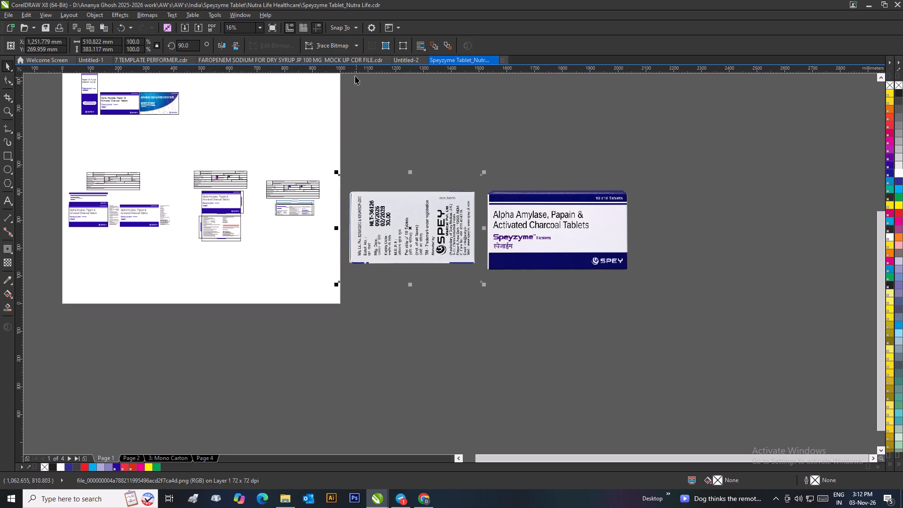
pyautogui.click(234, 43)
pyautogui.click(412, 129)
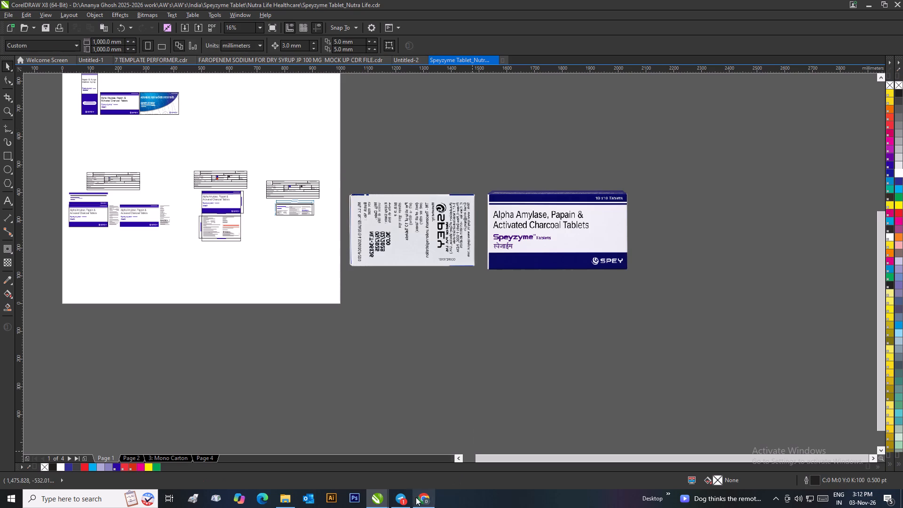
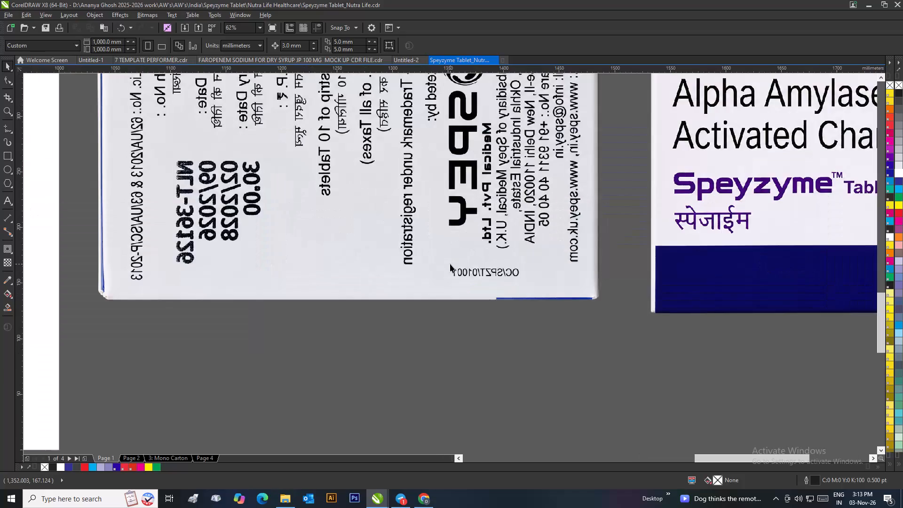
# Mirror the side-panel image vertically and horizontally until its sideways text is unmirrored and the OC/SPZT/01001 code sits at its lower edge.
pyautogui.scroll(-2, 450, 264)
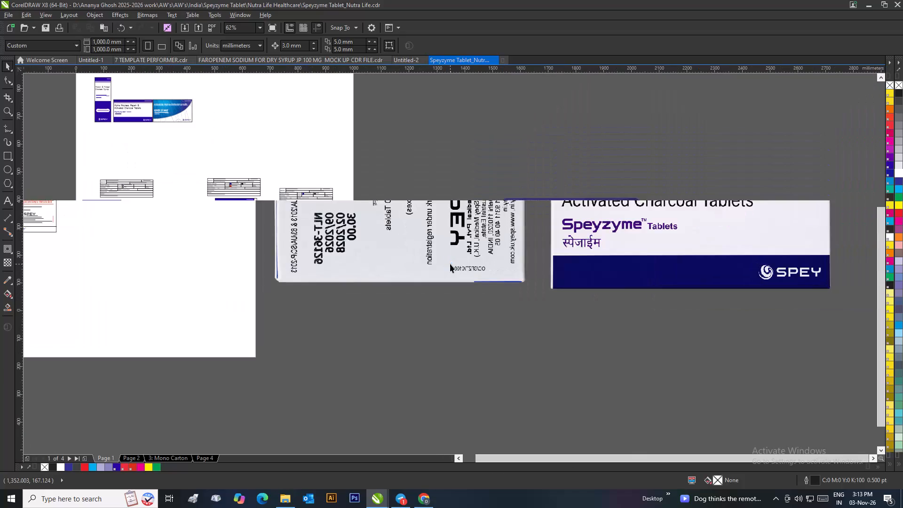
pyautogui.click(450, 264)
pyautogui.click(237, 46)
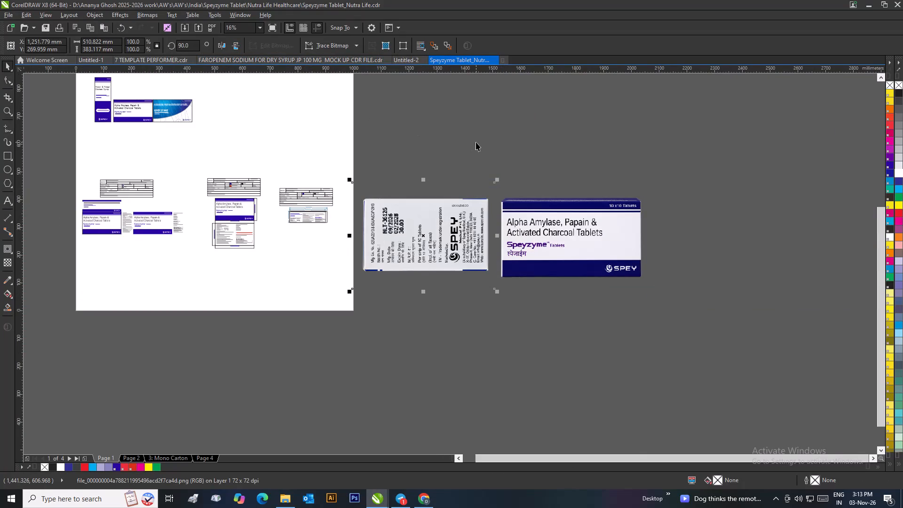
pyautogui.click(476, 142)
pyautogui.scroll(1, 458, 222)
pyautogui.click(464, 240)
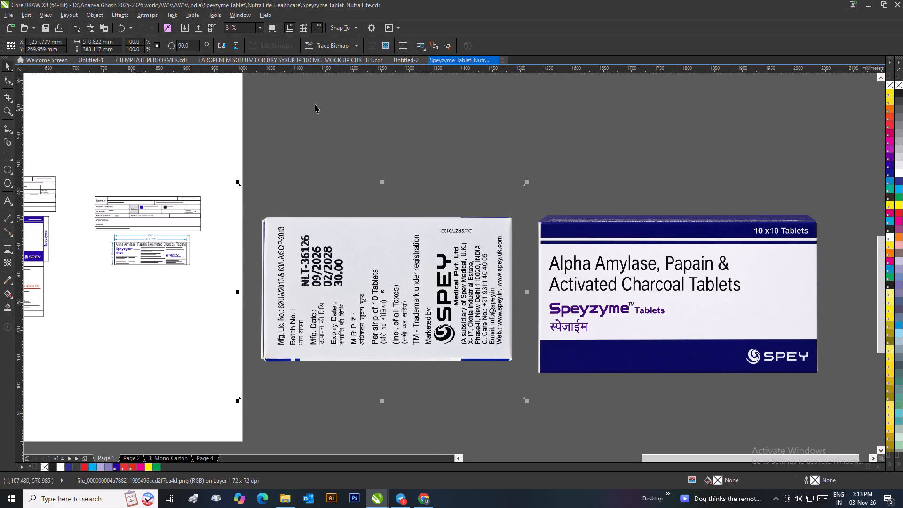
pyautogui.click(234, 48)
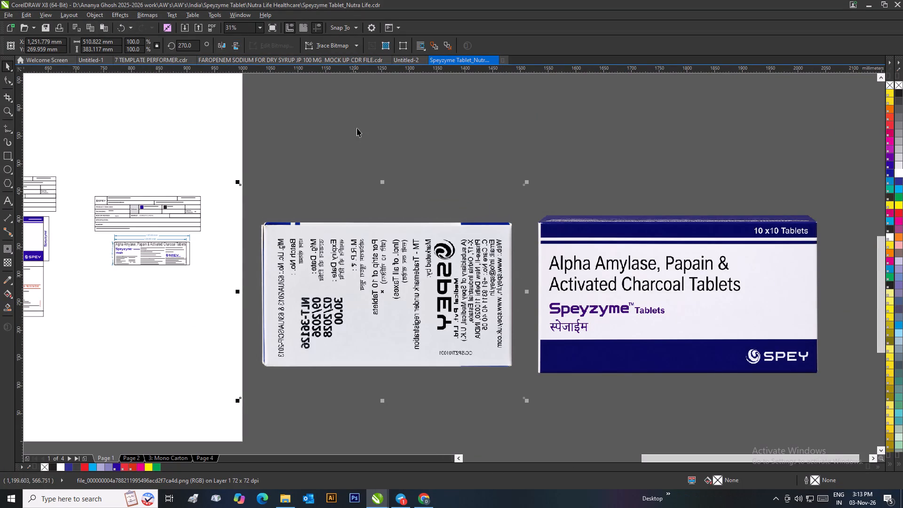
pyautogui.click(227, 45)
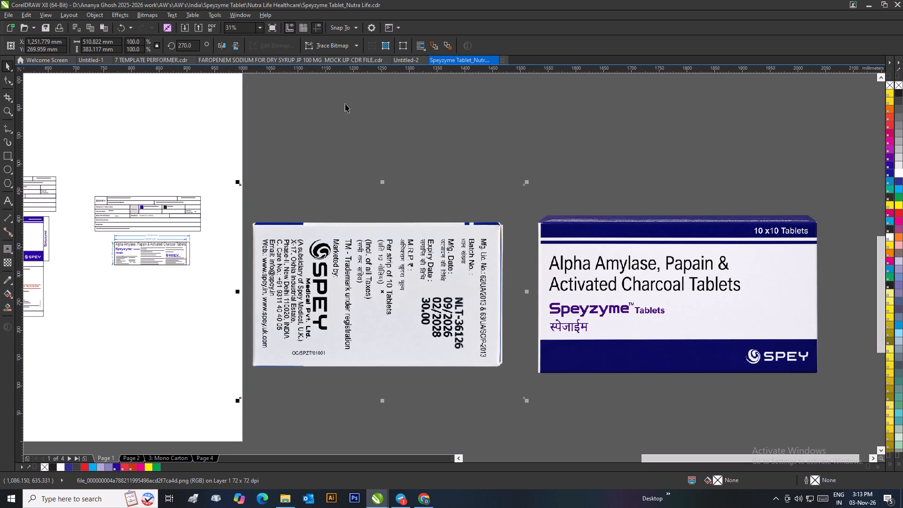
pyautogui.click(434, 143)
# Draw a rectangle about 68 by 15 mm around the printed OC/SPZT/01001 code on the side panel.
pyautogui.scroll(1, 345, 330)
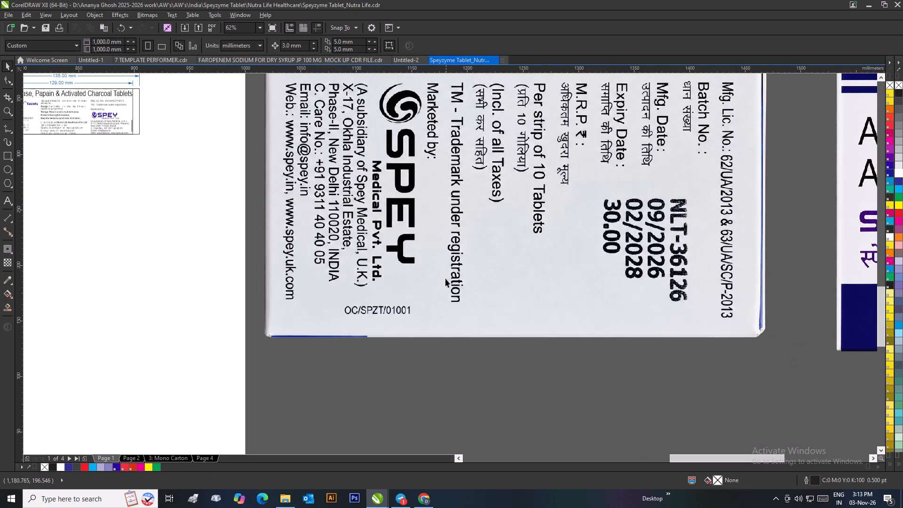
pyautogui.scroll(1, 407, 294)
pyautogui.click(4, 153)
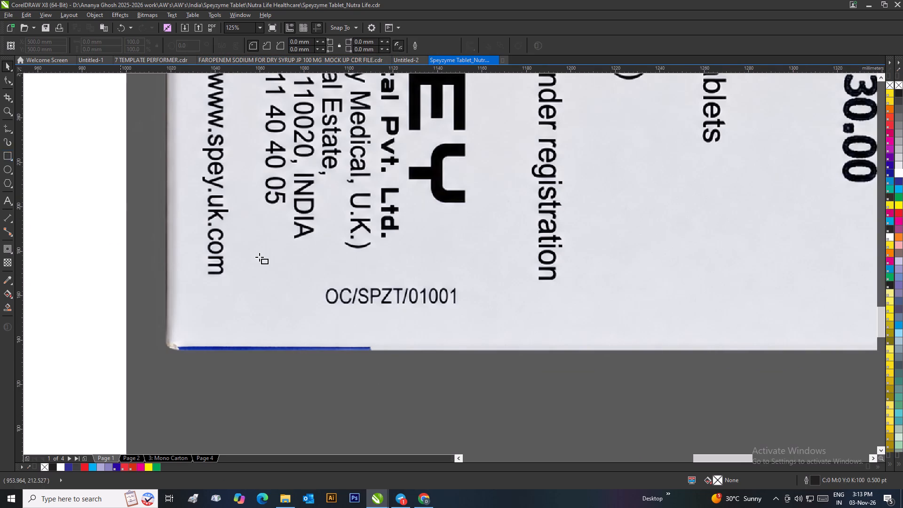
pyautogui.moveTo(313, 280); pyautogui.dragTo(465, 314)
pyautogui.click(10, 68)
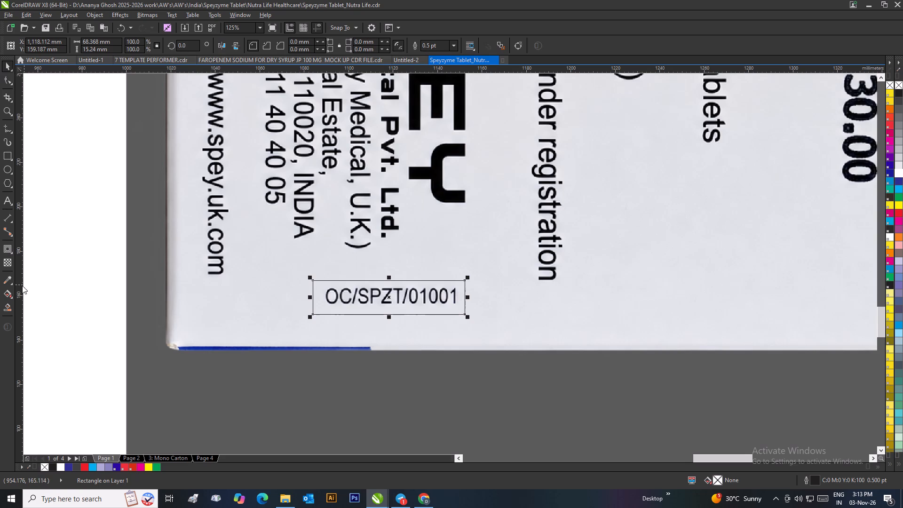
# Fill the rectangle with the panel's light grey #DEE2E5 sampled beside the code, and remove its outline.
pyautogui.click(7, 278)
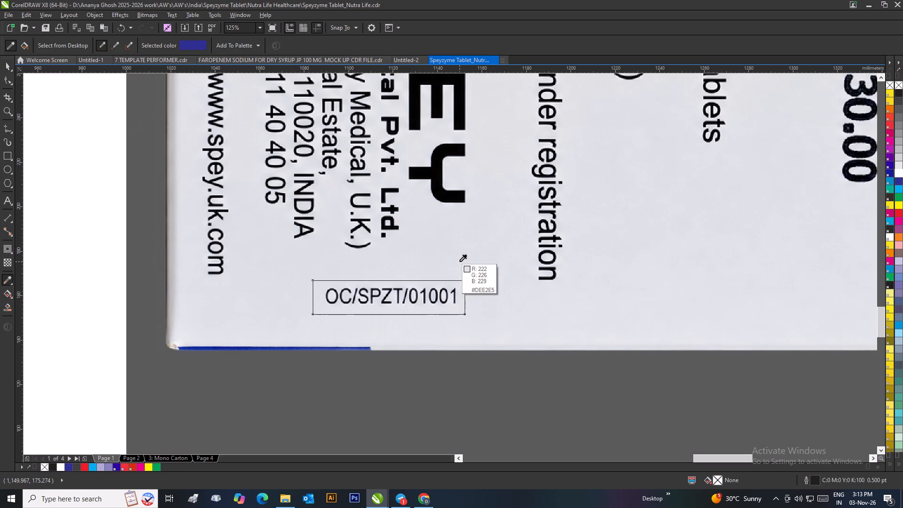
pyautogui.click(459, 262)
pyautogui.click(450, 284)
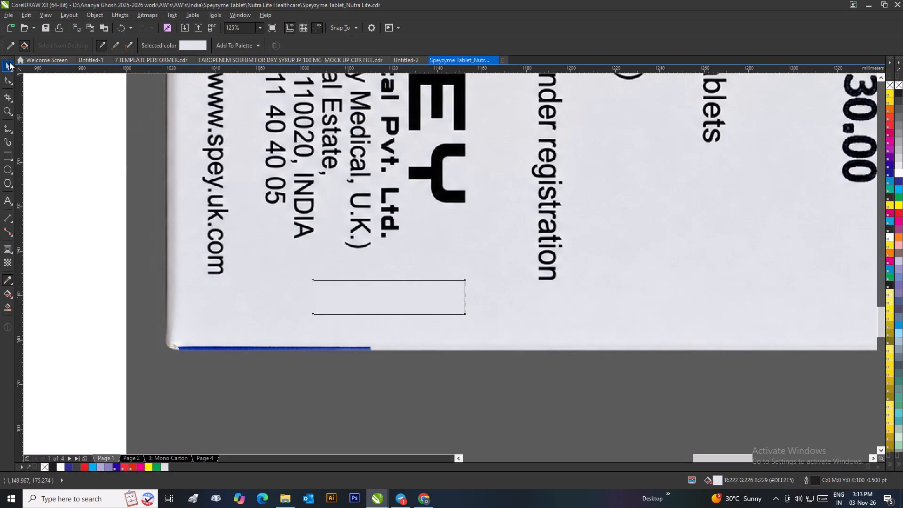
pyautogui.click(9, 62)
pyautogui.click(454, 45)
pyautogui.click(437, 54)
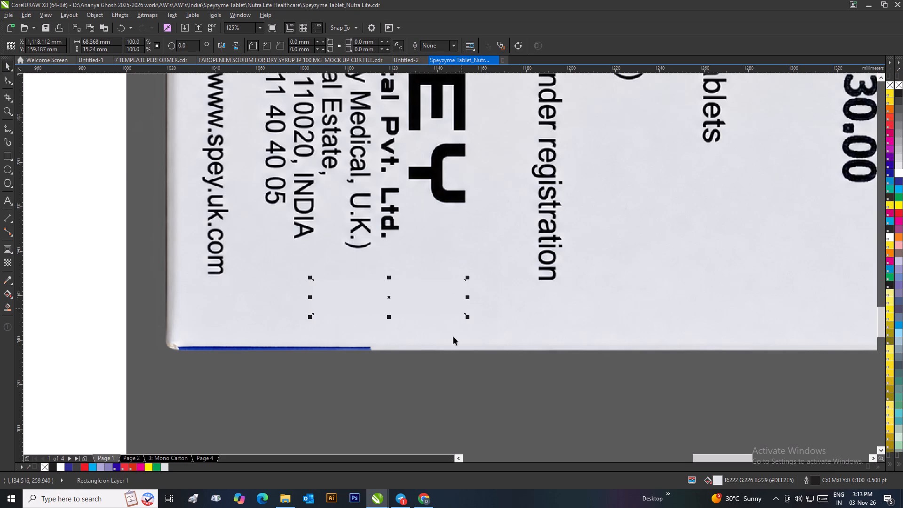
pyautogui.click(440, 381)
# Move the grey cover rectangle off the printed code onto the pasteboard just below the side panel.
pyautogui.scroll(-1, 432, 364)
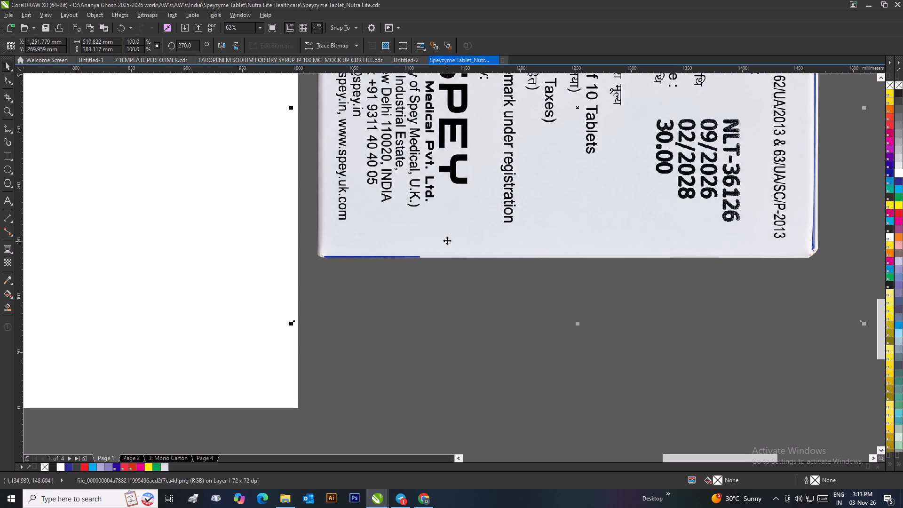
pyautogui.moveTo(444, 233); pyautogui.dragTo(446, 287)
pyautogui.click(554, 300)
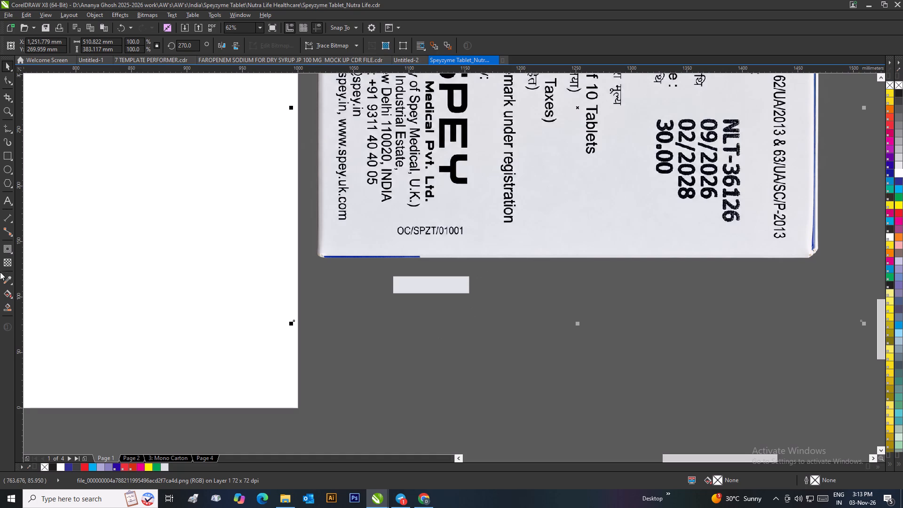
# Add the artistic text oc/spz/t/01/001 on the pasteboard below the grey rectangle.
pyautogui.click(8, 198)
pyautogui.click(449, 352)
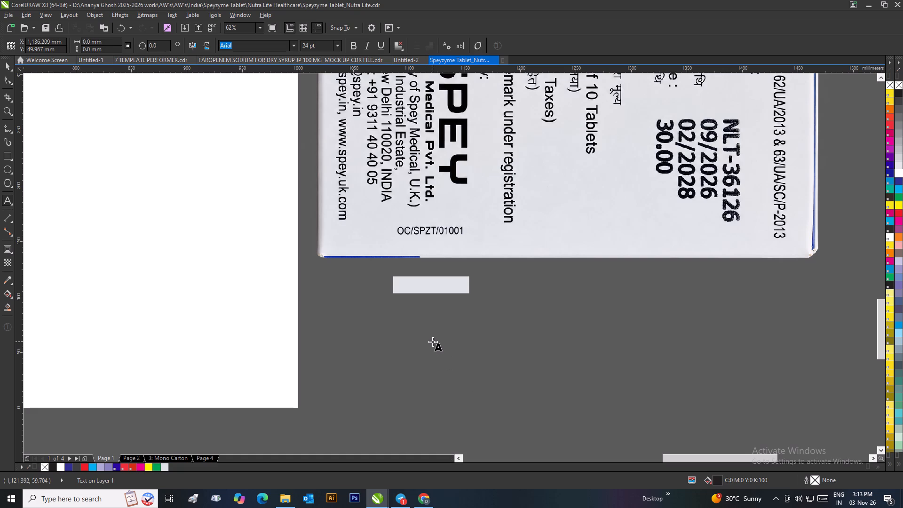
pyautogui.write('oc')
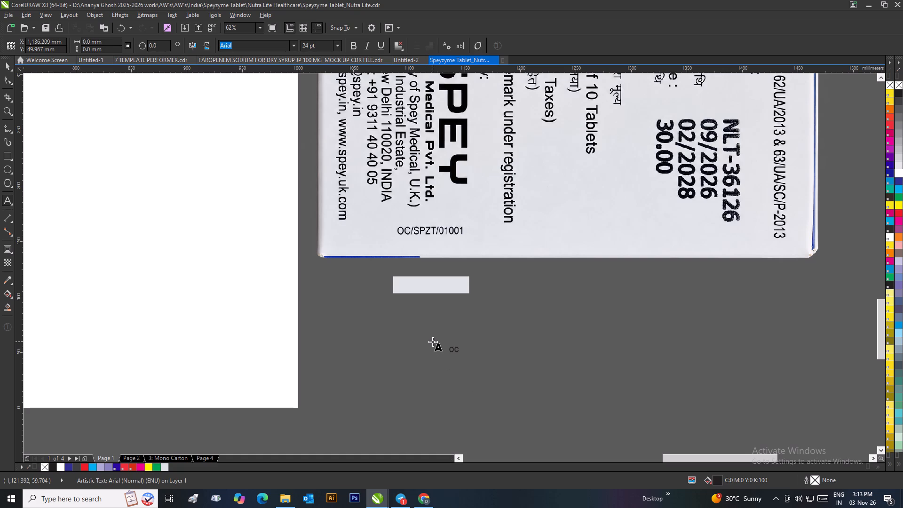
pyautogui.press('/')
pyautogui.write('sp')
pyautogui.write('zt')
pyautogui.press('BackSpace')
pyautogui.write('/t')
pyautogui.write('/01')
pyautogui.write('/001')
# Change the whole new code text to uppercase, OC/SPZ/T/01/001.
pyautogui.hotkey('ctrl', 'a')
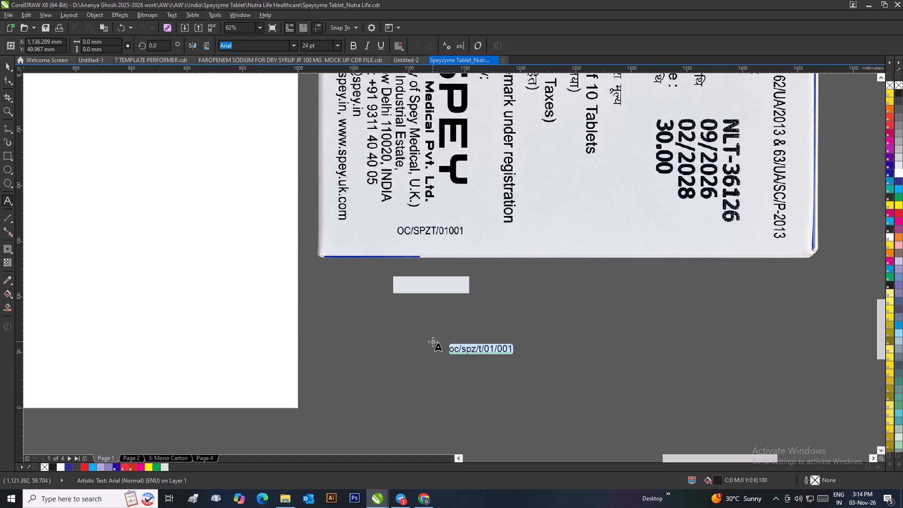
pyautogui.rightClick(472, 350)
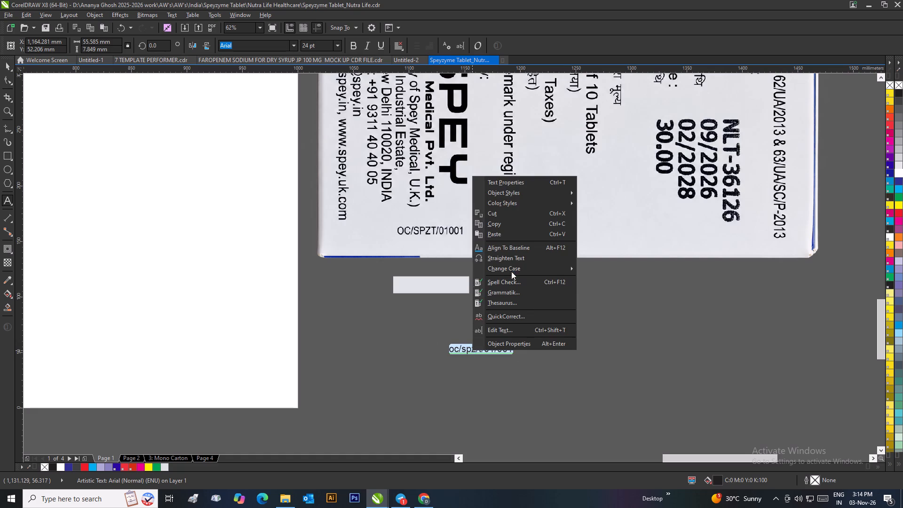
pyautogui.click(605, 292)
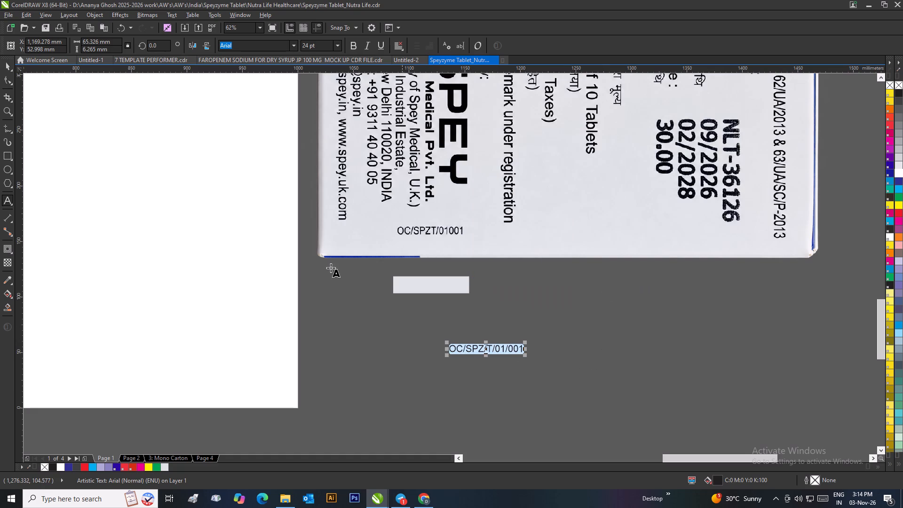
pyautogui.click(5, 66)
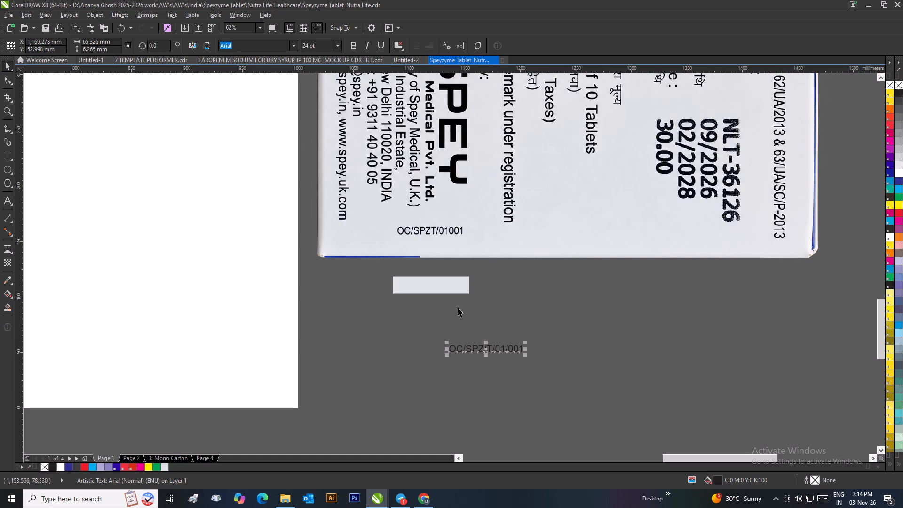
# Place the OC/SPZ/T/01/001 text over the printed code and scale it to about 58.6 mm wide to match.
pyautogui.moveTo(487, 350); pyautogui.dragTo(437, 241)
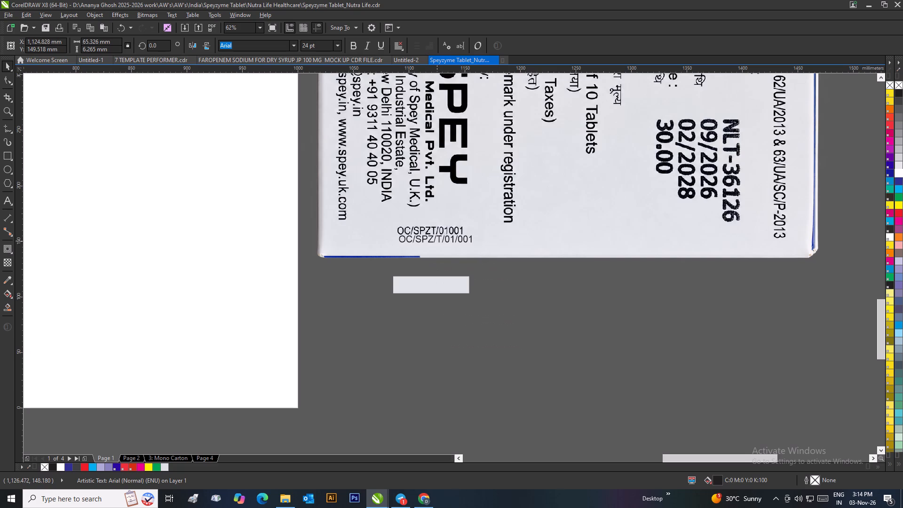
pyautogui.moveTo(437, 241); pyautogui.dragTo(435, 232)
pyautogui.scroll(2, 470, 235)
pyautogui.moveTo(457, 264); pyautogui.dragTo(427, 280)
# Move the OC/SPZ/T/01/001 text down so it sits just beneath the printed code for comparison.
pyautogui.scroll(-1, 415, 281)
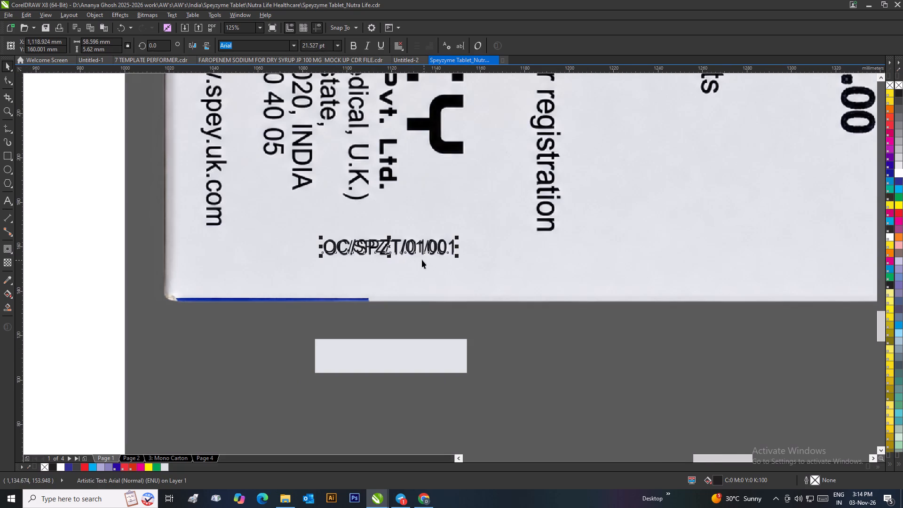
pyautogui.scroll(-1, 414, 257)
pyautogui.moveTo(438, 260); pyautogui.dragTo(438, 267)
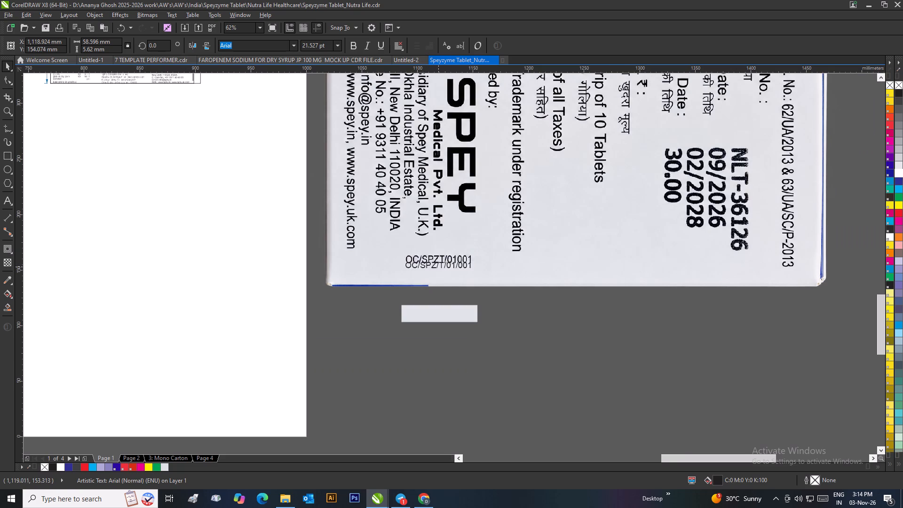
pyautogui.moveTo(438, 267); pyautogui.dragTo(443, 272)
# Stretch the new code text vertically to about 6.06 mm high to match the printed lettering.
pyautogui.scroll(1, 443, 272)
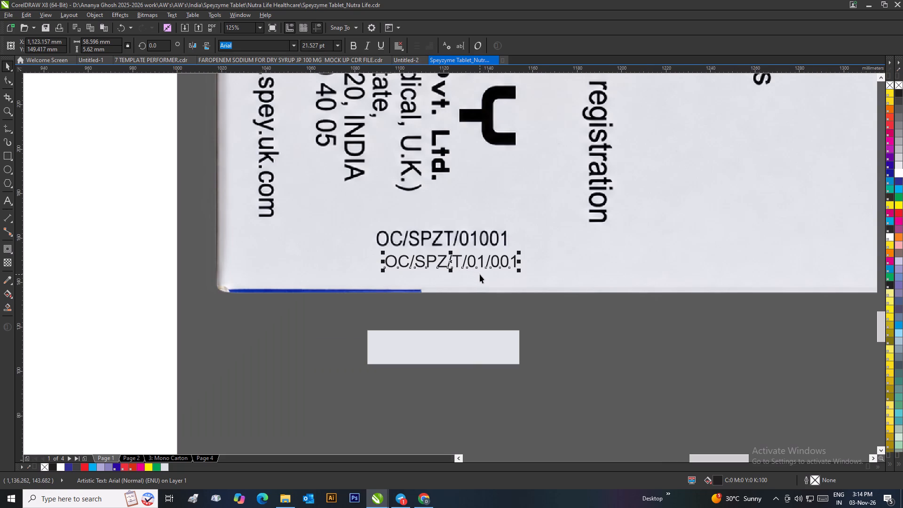
pyautogui.scroll(1, 464, 274)
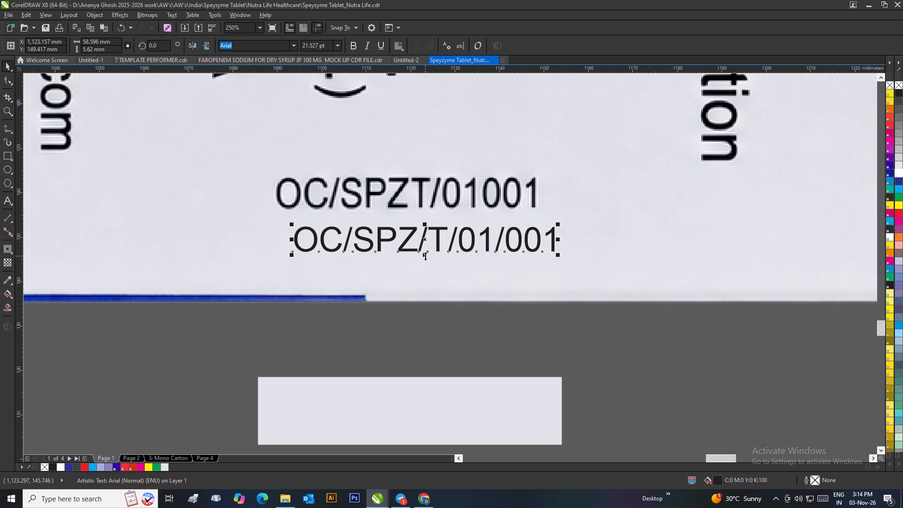
pyautogui.moveTo(426, 258); pyautogui.dragTo(429, 257)
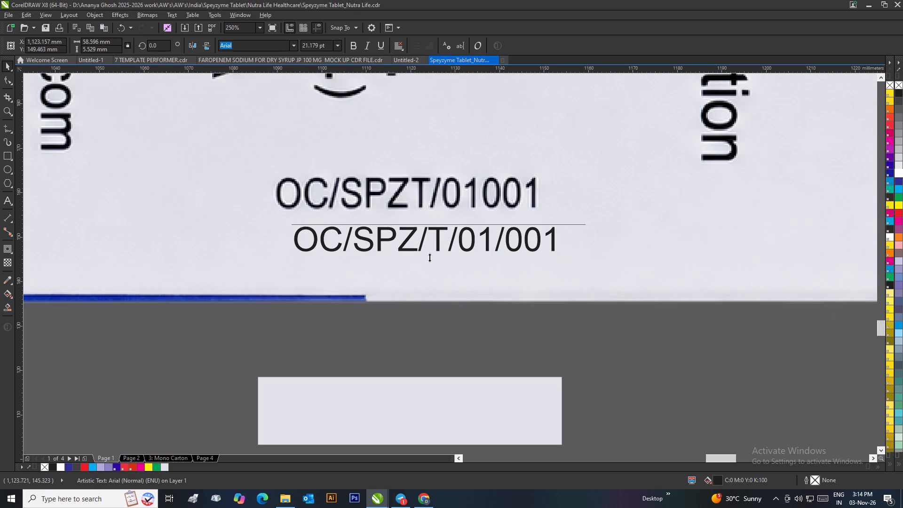
pyautogui.moveTo(429, 257); pyautogui.dragTo(433, 261)
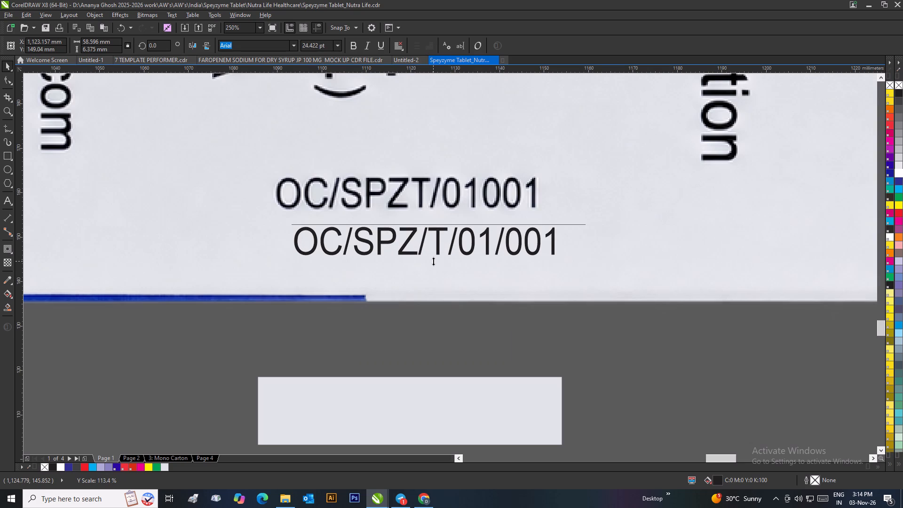
pyautogui.moveTo(433, 261); pyautogui.dragTo(435, 260)
pyautogui.click(441, 327)
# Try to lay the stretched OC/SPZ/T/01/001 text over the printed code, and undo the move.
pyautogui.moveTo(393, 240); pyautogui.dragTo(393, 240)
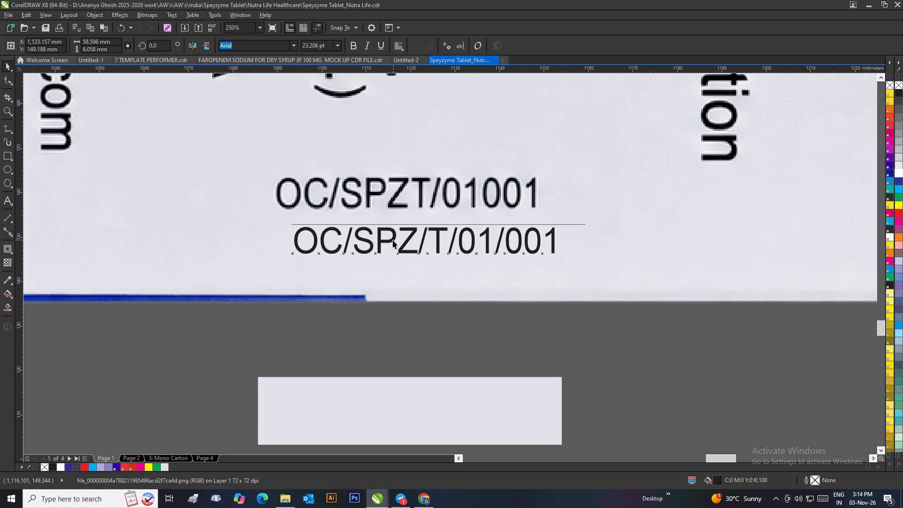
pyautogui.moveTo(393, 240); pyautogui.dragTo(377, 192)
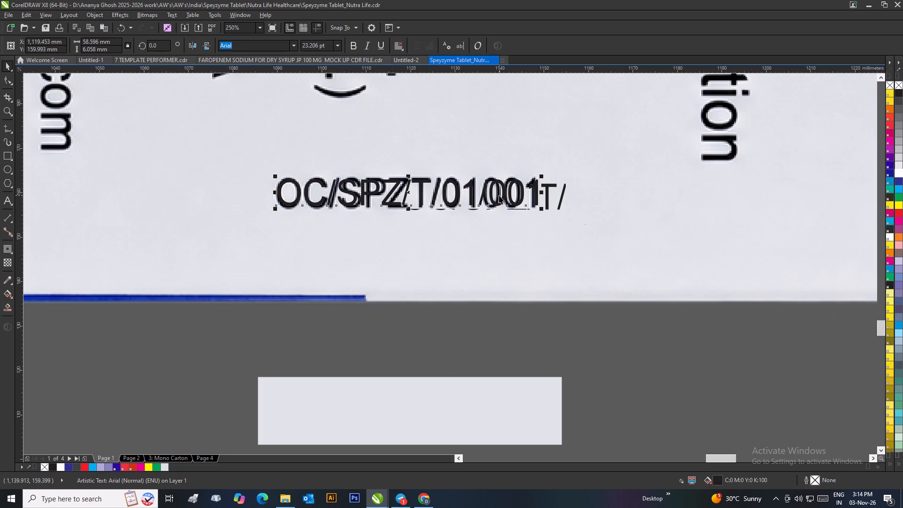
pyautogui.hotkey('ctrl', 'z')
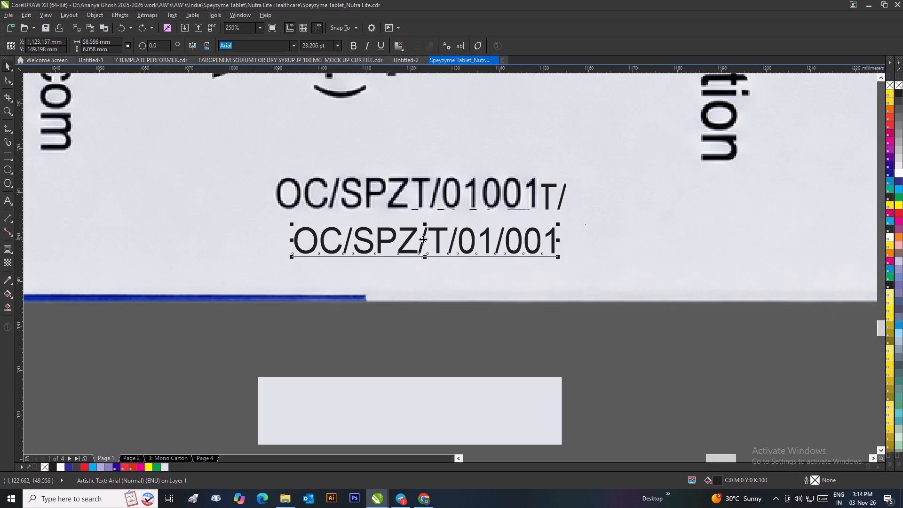
# Move the OC/SPZ/T/01/001 text down clear of the printed code, and cover the printed OC/SPZT/01001 with the light grey patch.
pyautogui.moveTo(423, 239); pyautogui.dragTo(414, 309)
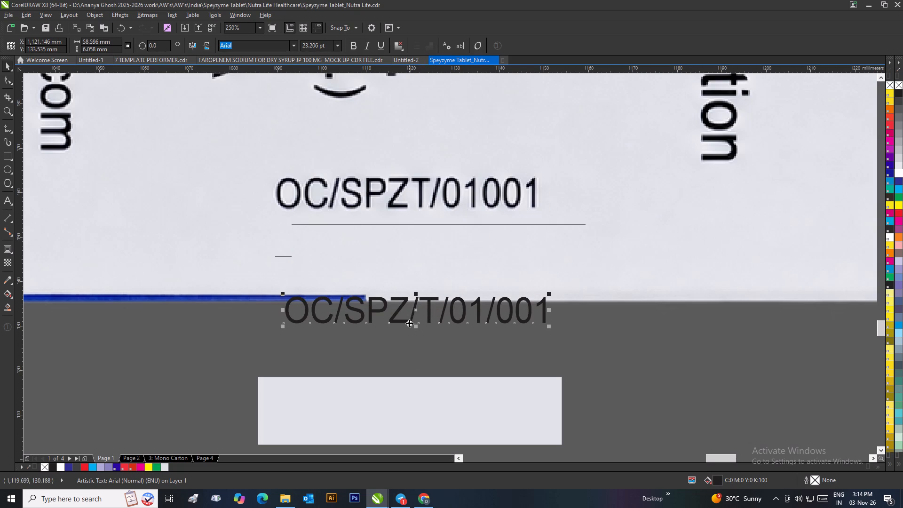
pyautogui.moveTo(425, 402); pyautogui.dragTo(432, 199)
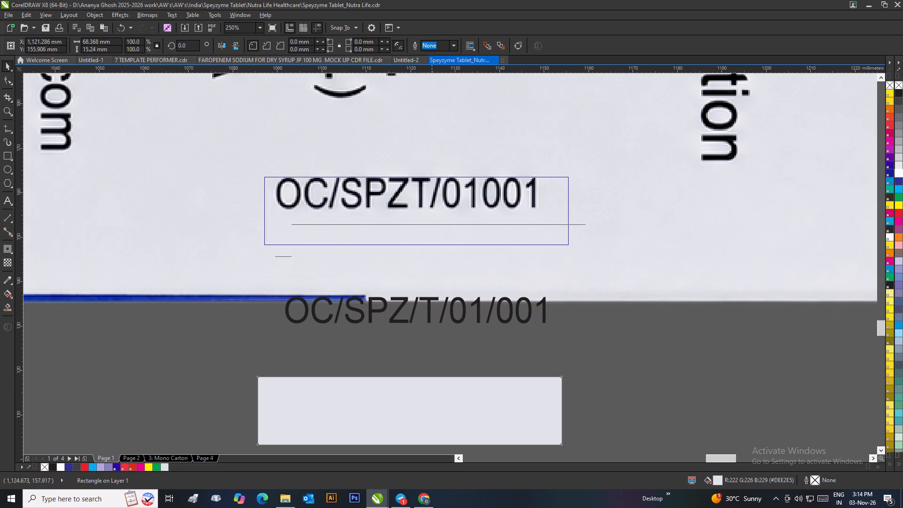
pyautogui.moveTo(432, 199); pyautogui.dragTo(418, 185)
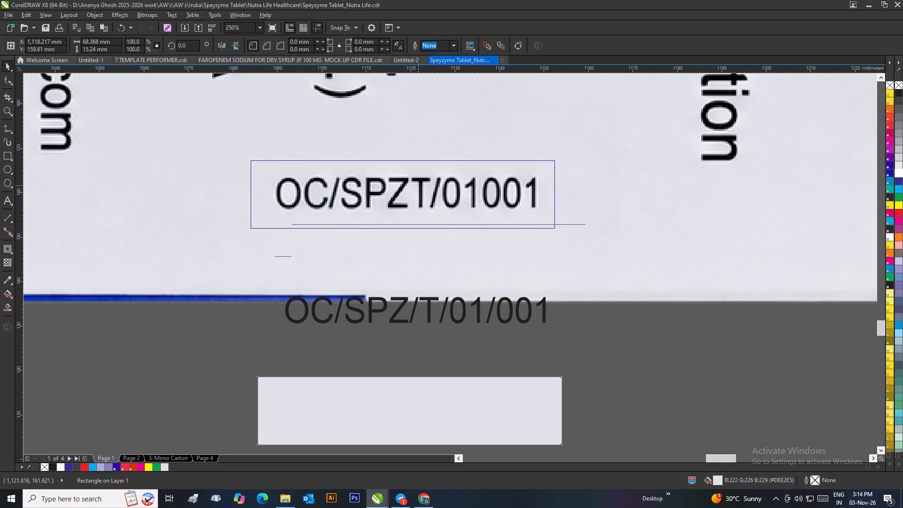
pyautogui.moveTo(418, 185); pyautogui.dragTo(420, 185)
pyautogui.moveTo(420, 185); pyautogui.dragTo(420, 184)
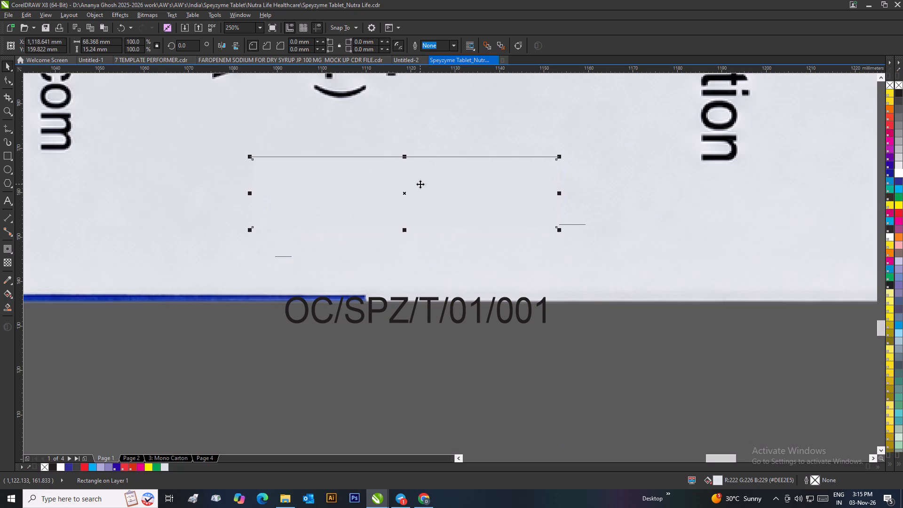
pyautogui.click(523, 397)
# Centre the OC/SPZ/T/01/001 text horizontally and vertically on the light grey patch.
pyautogui.scroll(-2, 428, 310)
pyautogui.scroll(2, 450, 264)
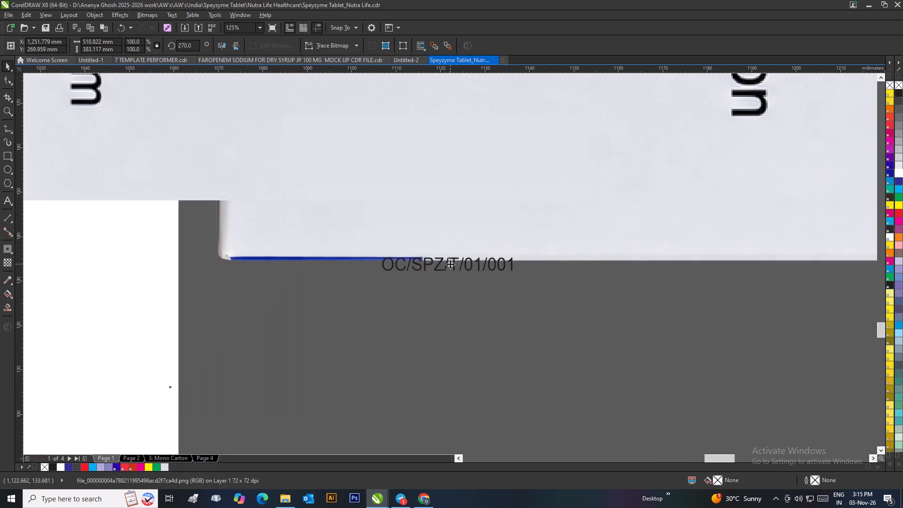
pyautogui.click(457, 263)
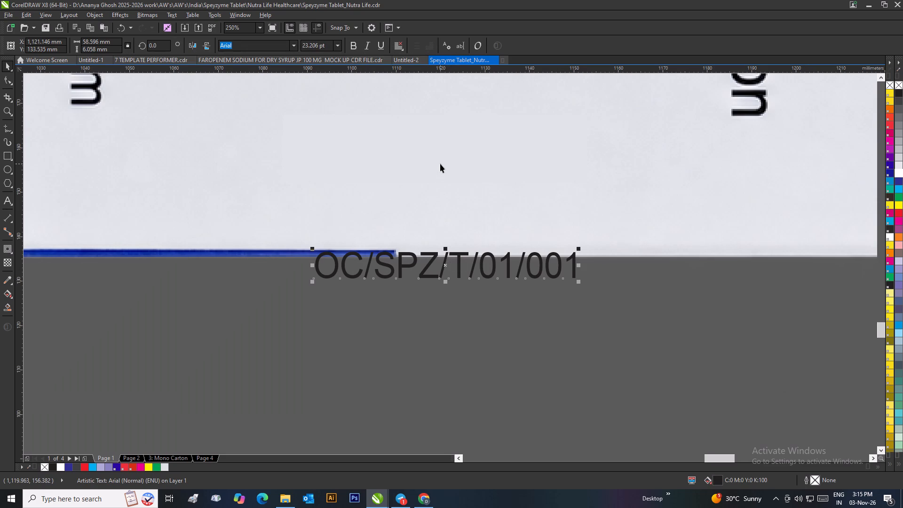
pyautogui.keyDown('shift'); pyautogui.click(440, 164); pyautogui.keyUp('shift')
pyautogui.write('ce')
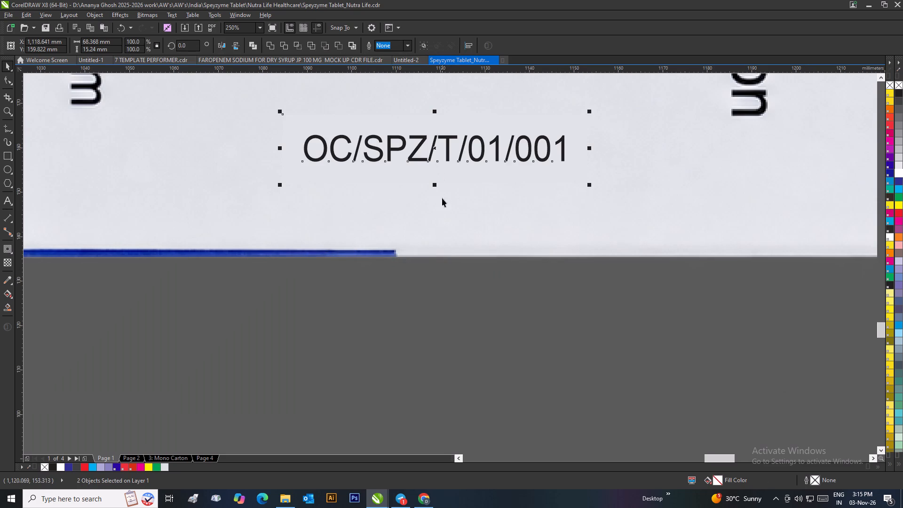
pyautogui.click(459, 301)
# Crop the side-panel image to the carton's edges, about 459.7 by 265 mm.
pyautogui.scroll(-3, 459, 301)
pyautogui.click(456, 278)
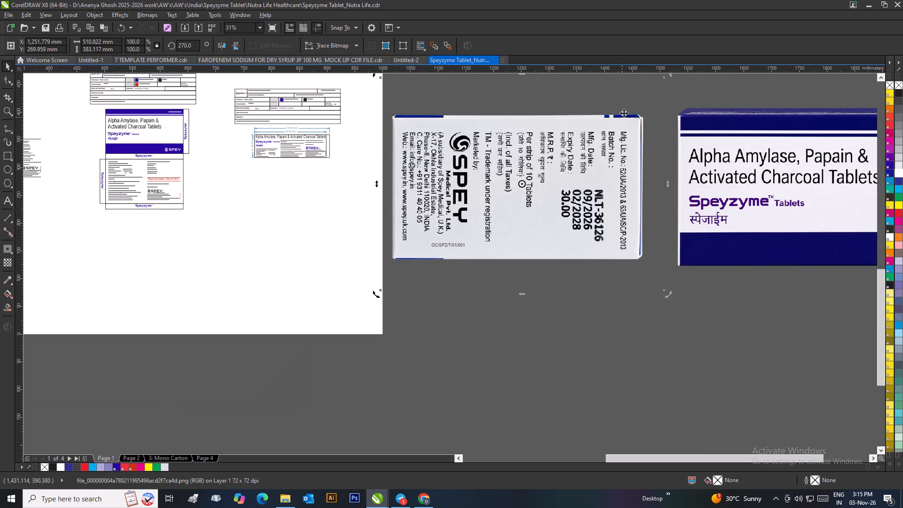
pyautogui.click(654, 108)
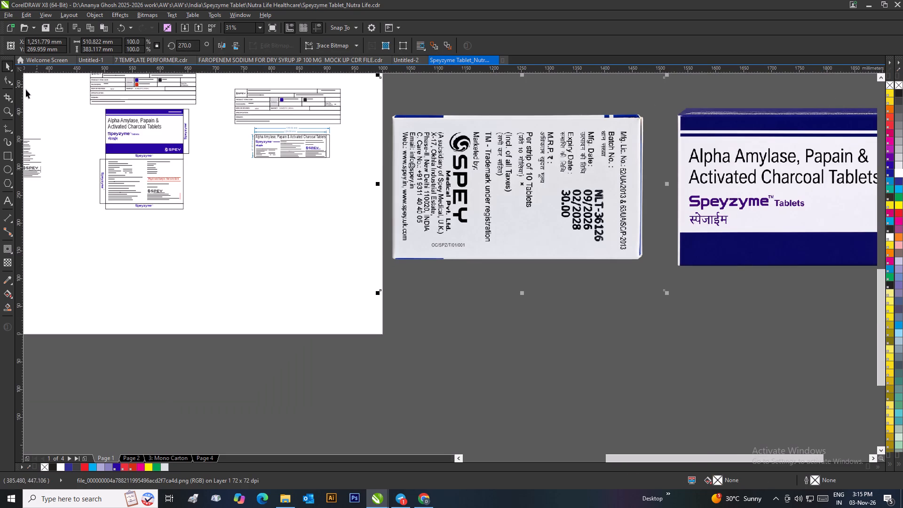
pyautogui.click(6, 96)
pyautogui.moveTo(389, 110); pyautogui.dragTo(460, 211)
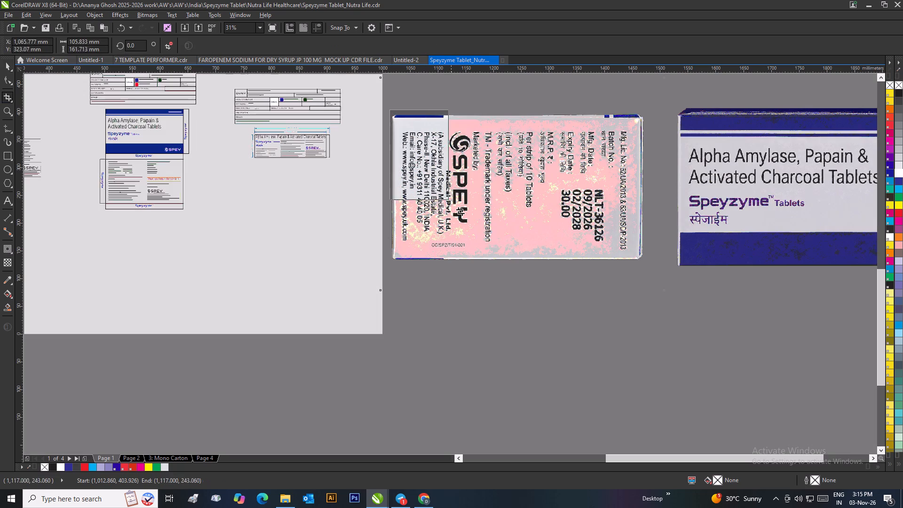
pyautogui.moveTo(460, 211); pyautogui.dragTo(643, 261)
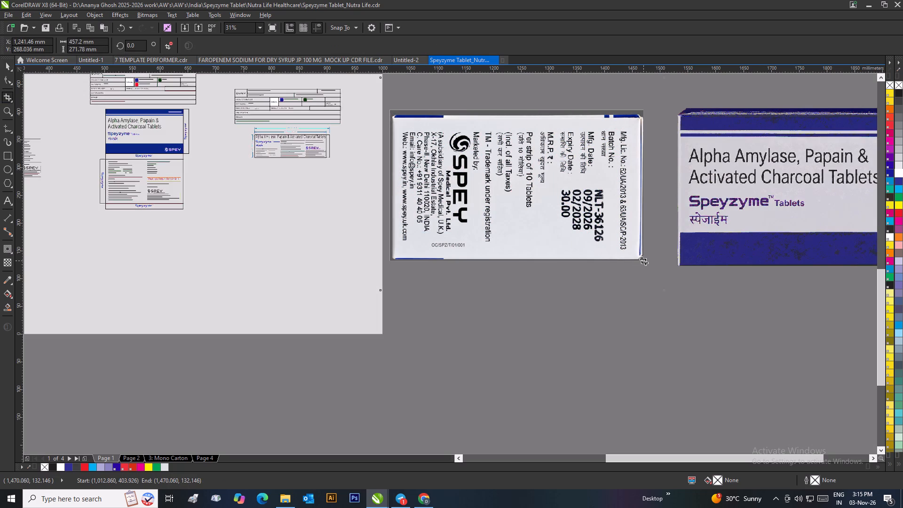
pyautogui.moveTo(643, 261); pyautogui.dragTo(645, 261)
pyautogui.moveTo(517, 111); pyautogui.dragTo(521, 113)
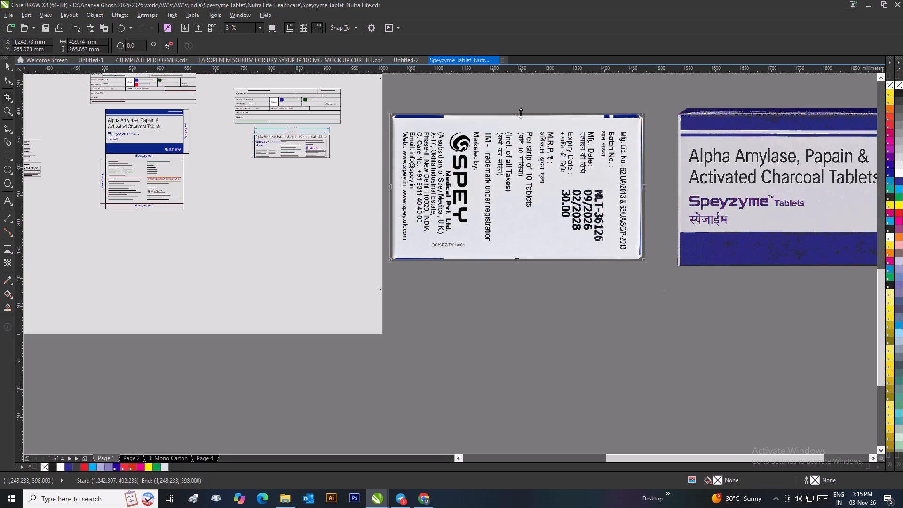
pyautogui.moveTo(521, 113); pyautogui.dragTo(521, 113)
pyautogui.doubleClick(513, 163)
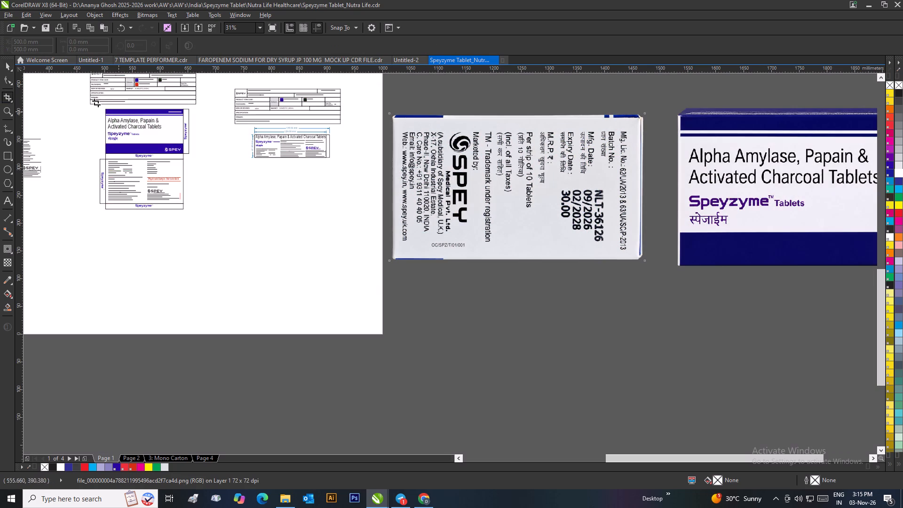
# Group the cropped side-panel image with the grey patch and the new code text.
pyautogui.click(8, 62)
pyautogui.click(375, 267)
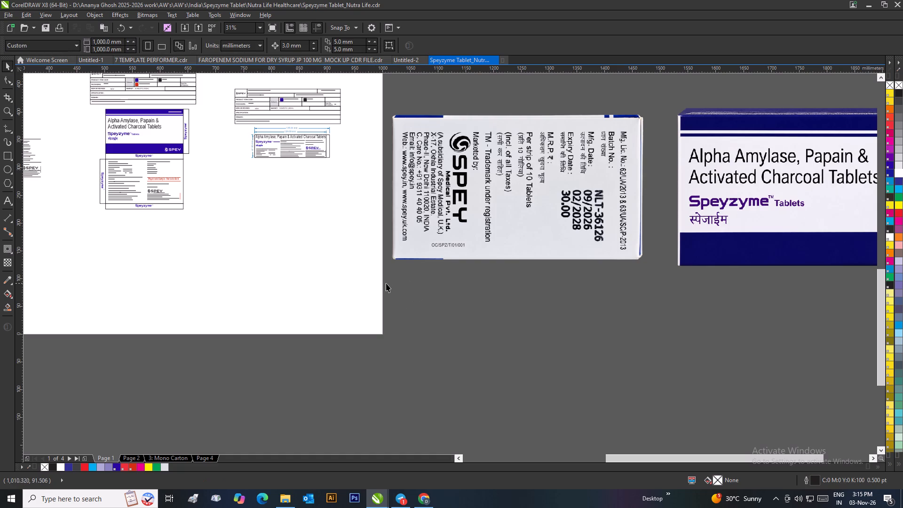
pyautogui.moveTo(386, 284); pyautogui.dragTo(650, 97)
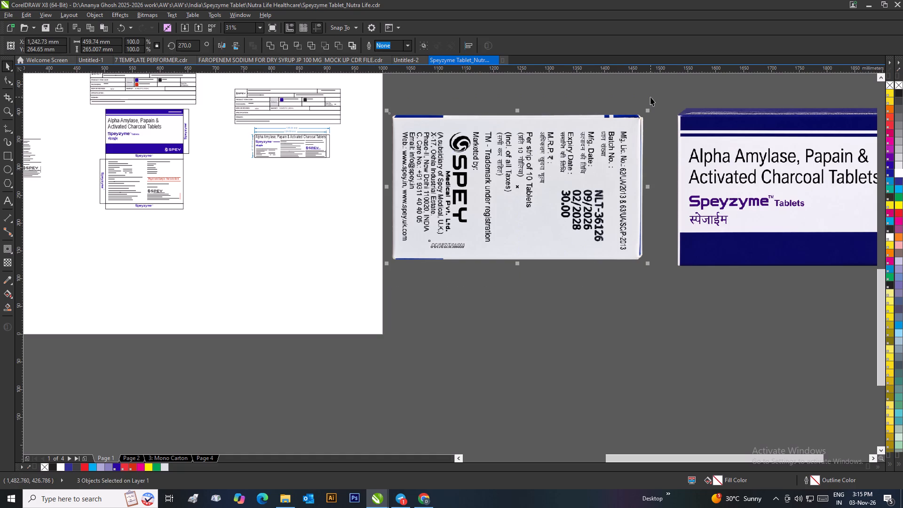
pyautogui.hotkey('ctrl', 'g')
pyautogui.click(502, 328)
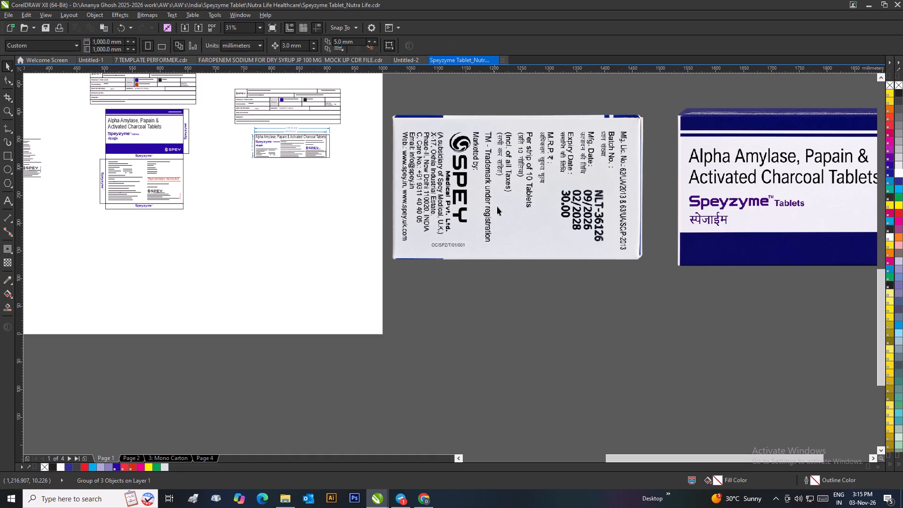
# Rotate the grouped side panel by 90 degrees so its text reads upright.
pyautogui.click(500, 199)
pyautogui.moveTo(194, 43); pyautogui.dragTo(189, 45)
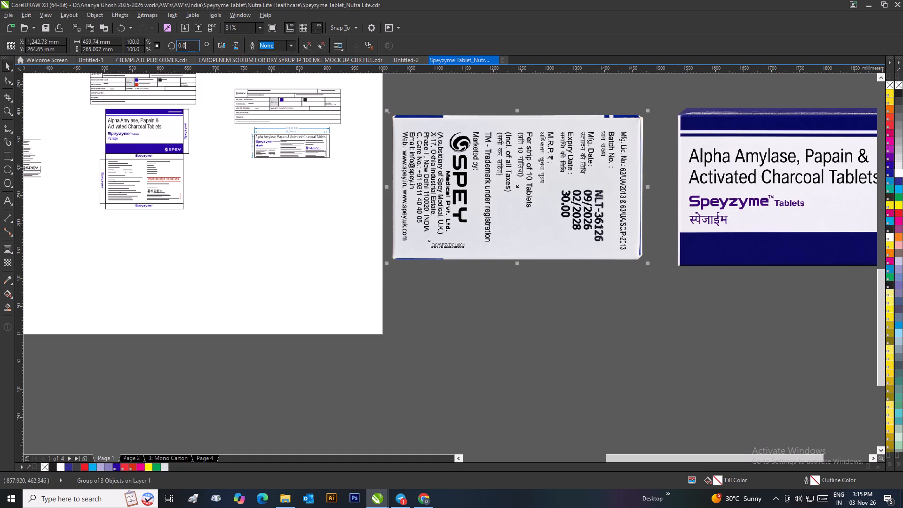
pyautogui.moveTo(189, 45); pyautogui.dragTo(177, 48)
pyautogui.press('BackSpace')
pyautogui.write('90')
pyautogui.press('Return')
pyautogui.click(561, 356)
# Draw a rectangle about 50.6 by 15.5 mm over "10 x10" in the front panel's blue band.
pyautogui.scroll(1, 566, 264)
pyautogui.scroll(-2, 458, 275)
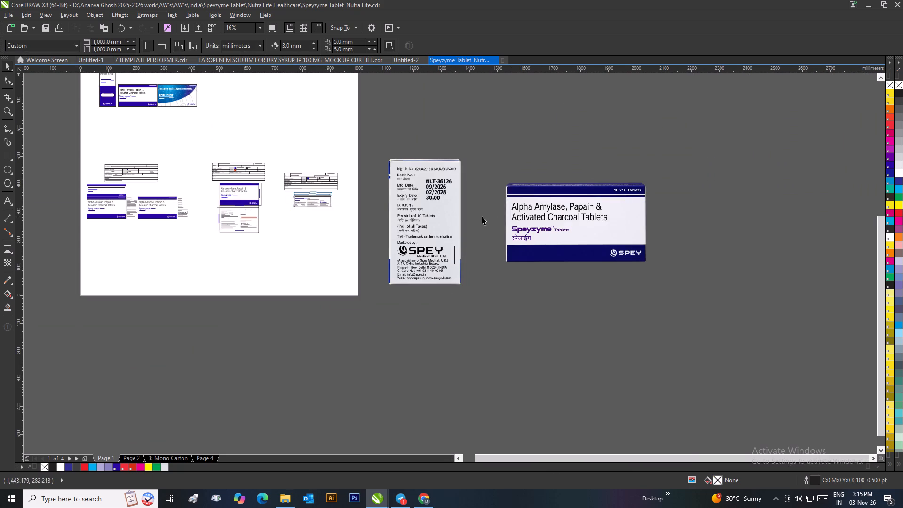
pyautogui.click(527, 220)
pyautogui.click(654, 200)
pyautogui.scroll(2, 642, 189)
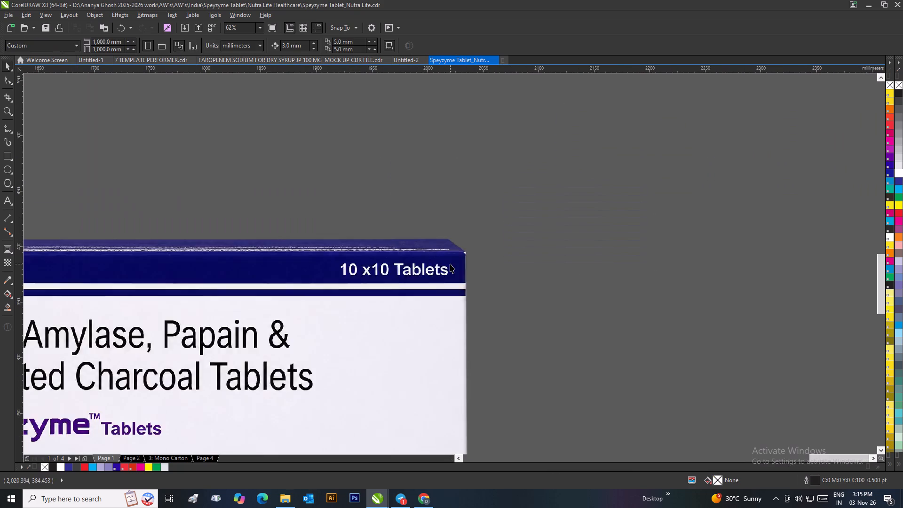
pyautogui.scroll(1, 450, 264)
pyautogui.scroll(-1, 437, 266)
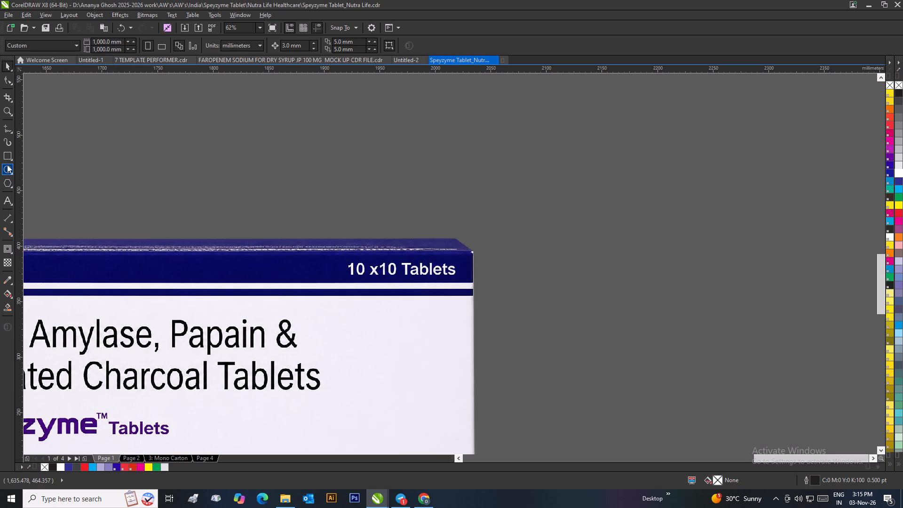
pyautogui.click(7, 158)
pyautogui.scroll(1, 435, 259)
pyautogui.scroll(-1, 347, 277)
pyautogui.scroll(1, 472, 275)
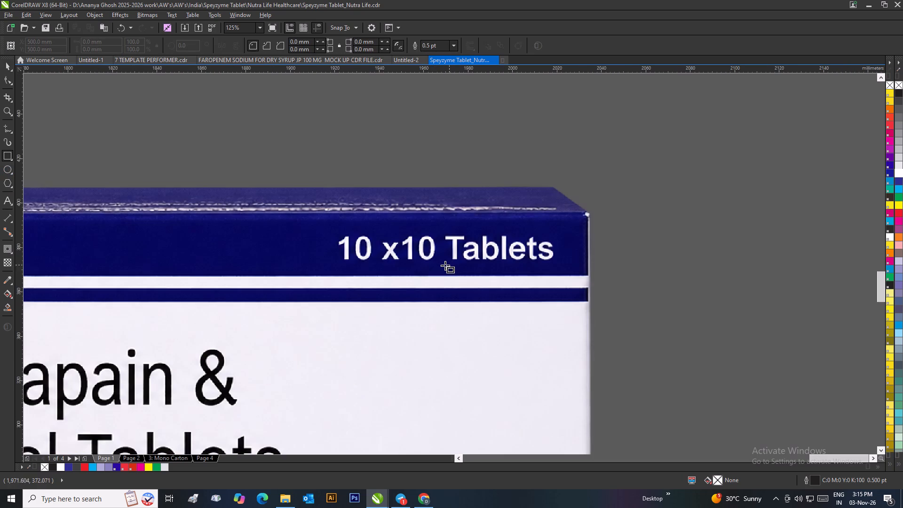
pyautogui.moveTo(327, 232); pyautogui.dragTo(440, 264)
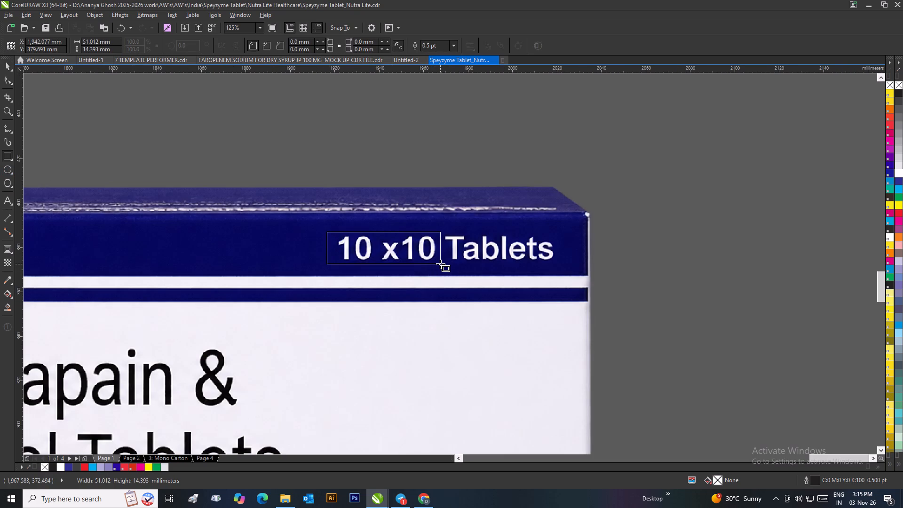
pyautogui.moveTo(440, 264); pyautogui.dragTo(439, 266)
# Fill the rectangle over "10 x10" with the dark blue sampled from the band, and remove its outline.
pyautogui.click(8, 67)
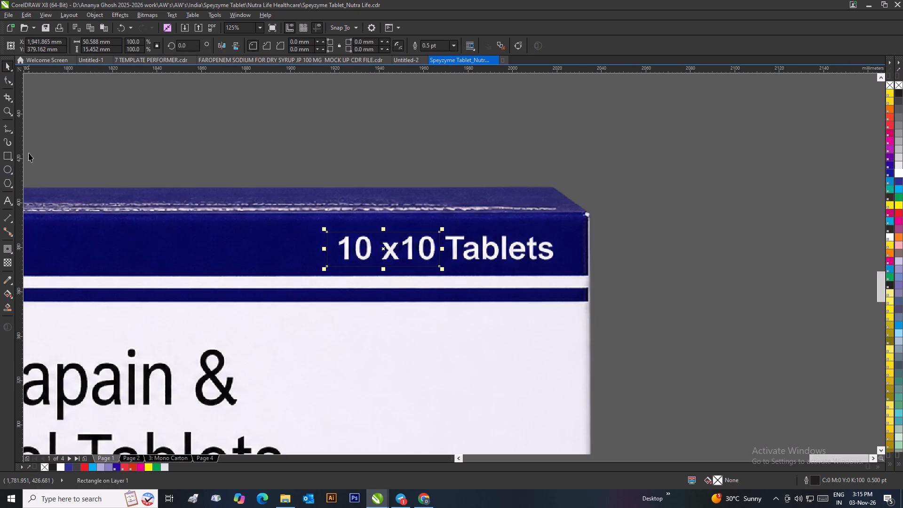
pyautogui.click(8, 276)
pyautogui.click(371, 230)
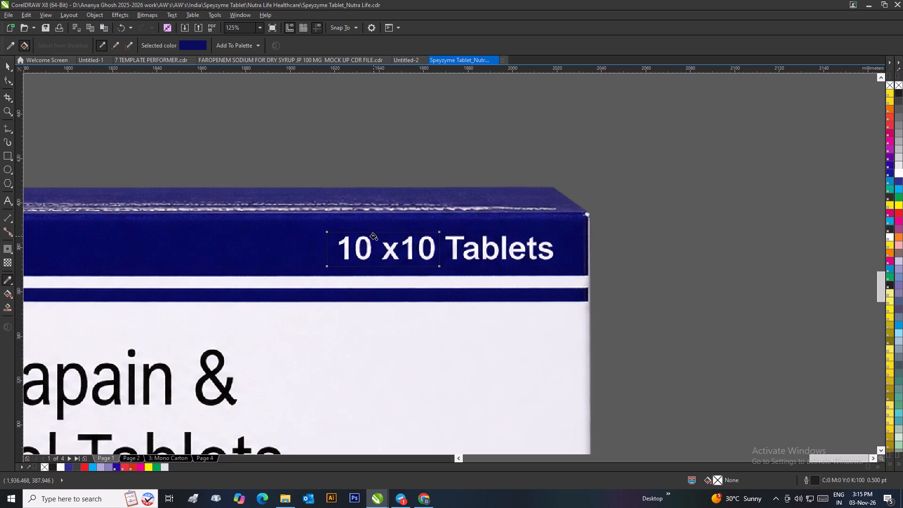
pyautogui.click(374, 238)
pyautogui.click(8, 69)
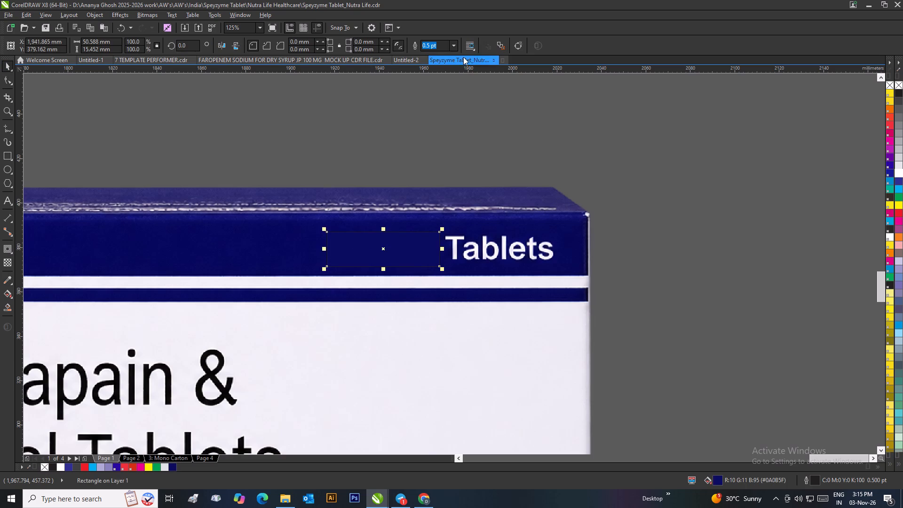
pyautogui.click(454, 46)
pyautogui.click(436, 56)
pyautogui.click(453, 99)
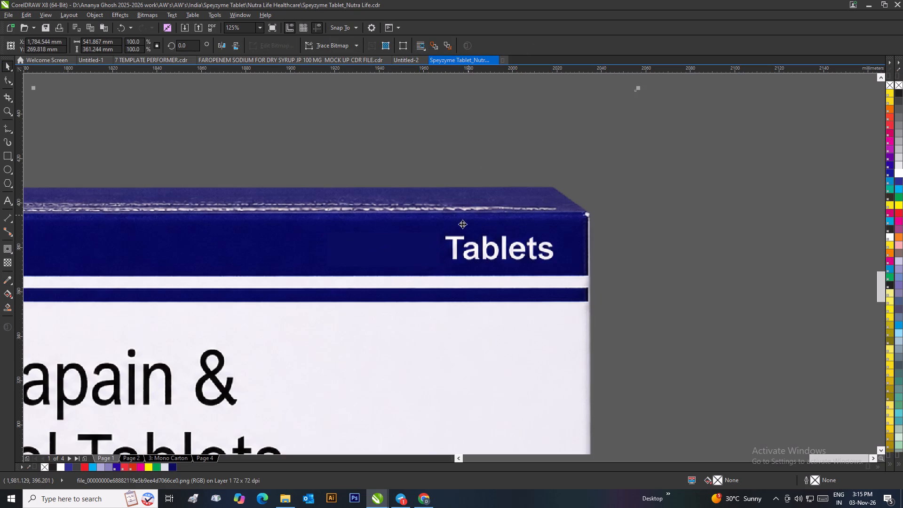
# Add the text "1 X 10" on the blue patch before the word Tablets.
pyautogui.click(8, 200)
pyautogui.click(385, 247)
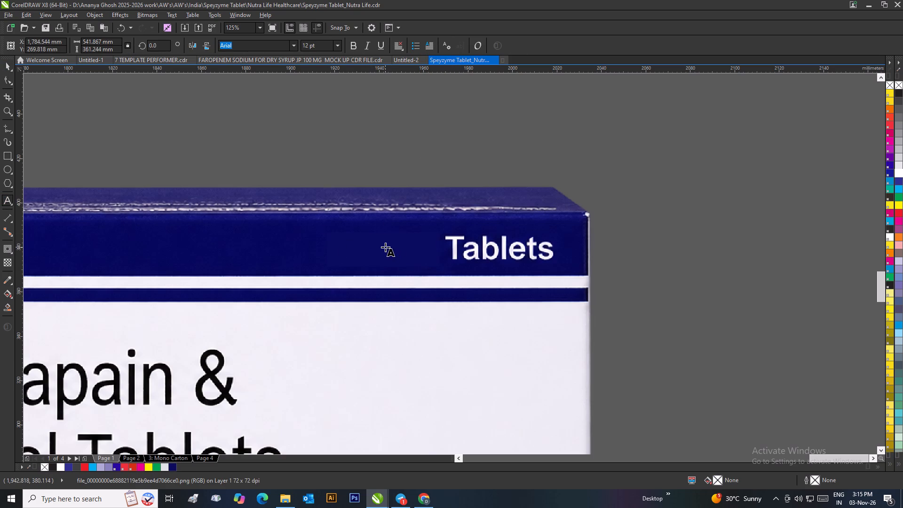
pyautogui.write('10')
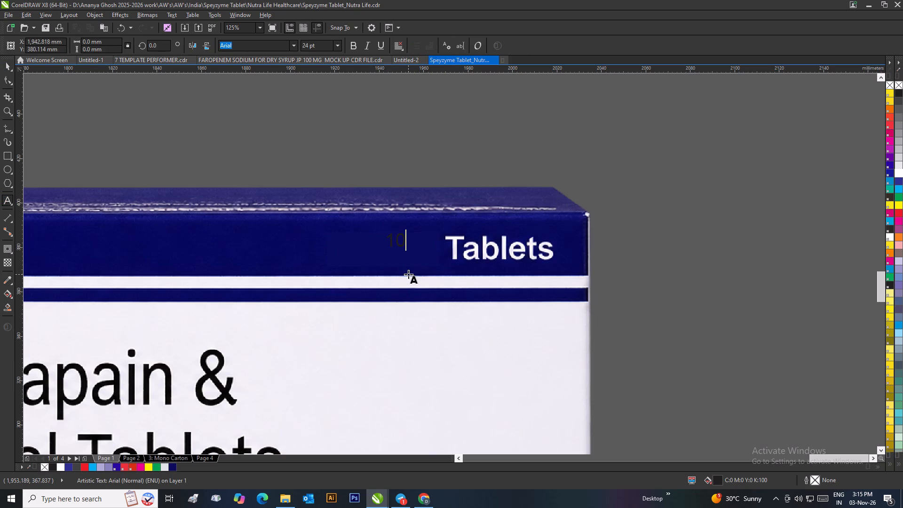
pyautogui.press('BackSpace')
pyautogui.press('BackSpace')
pyautogui.press('1')
pyautogui.press('space')
pyautogui.hotkey('shift', 'x')
pyautogui.press('space')
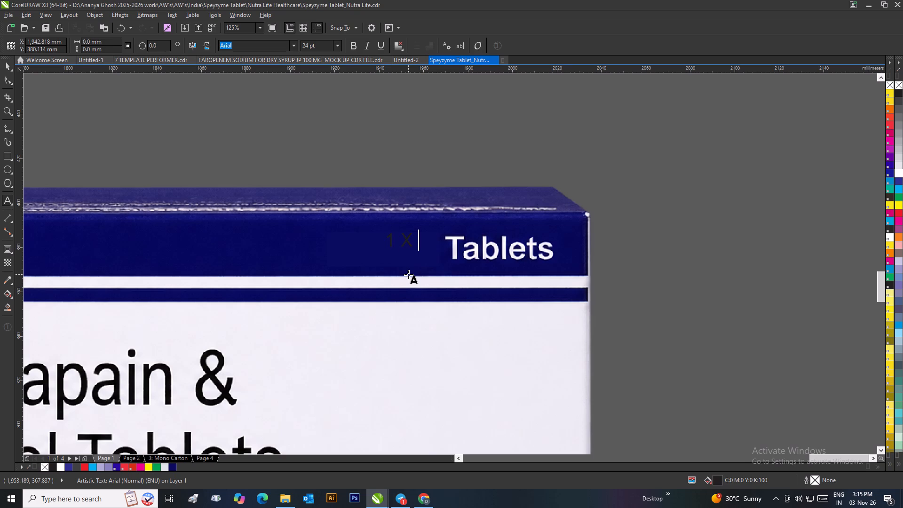
pyautogui.write('10')
# Apply a letter-case change to the whole "1 X 10" text.
pyautogui.hotkey('ctrl', 'a')
pyautogui.rightClick(420, 241)
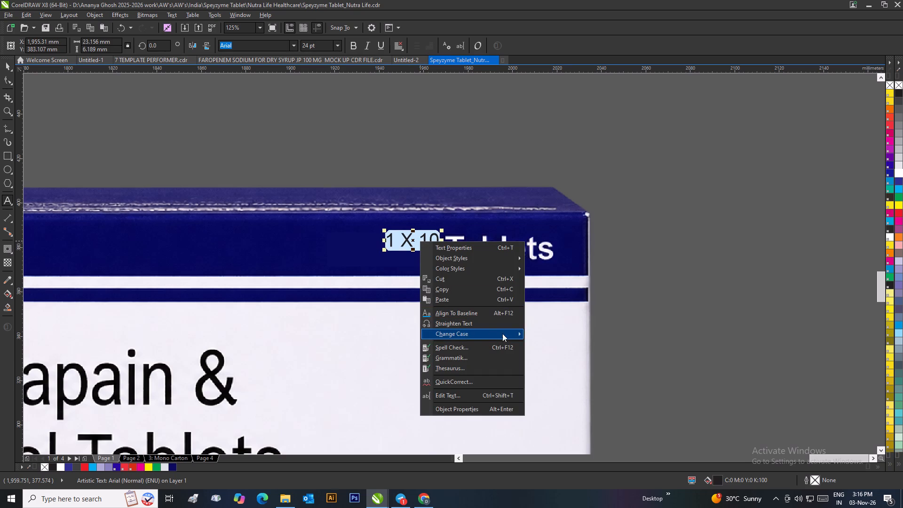
pyautogui.click(542, 352)
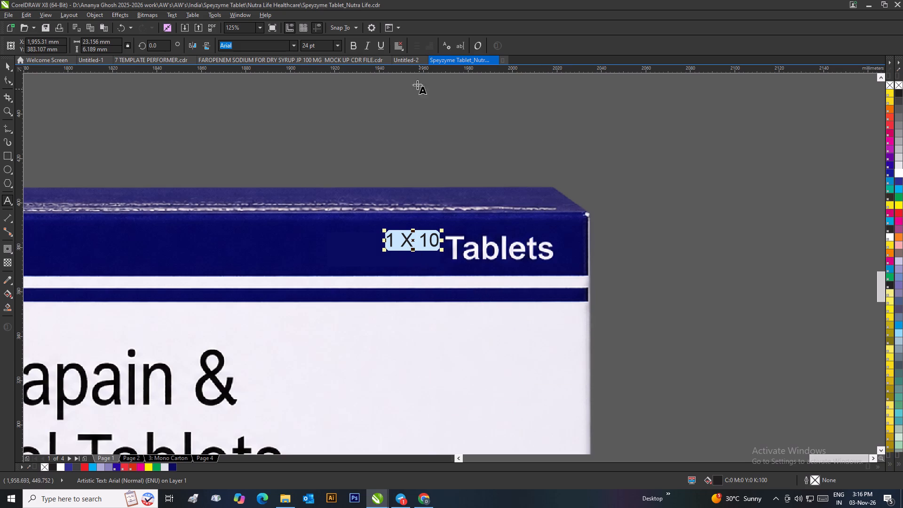
# Ungroup all objects of the original vector front panel that carries the white "1 x 10 Tablets" text.
pyautogui.click(10, 68)
pyautogui.click(260, 141)
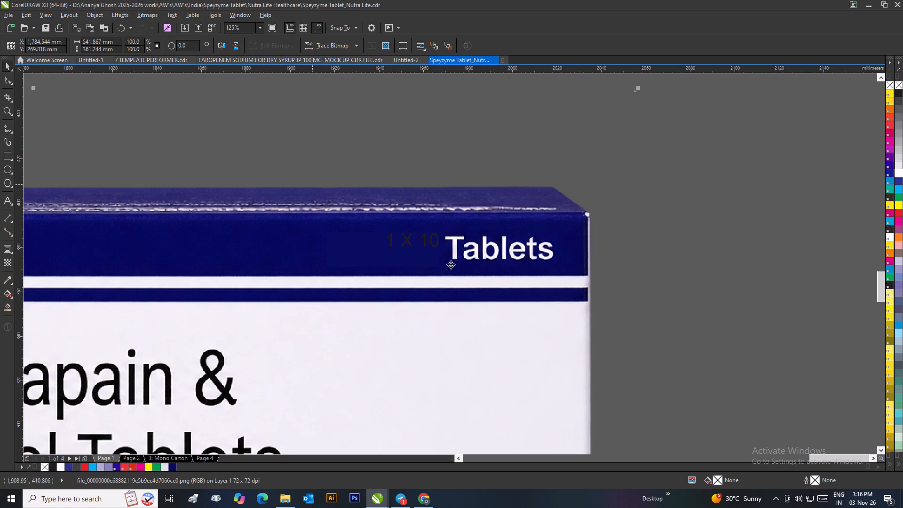
pyautogui.scroll(-3, 315, 192)
pyautogui.scroll(-2, 242, 280)
pyautogui.scroll(4, 419, 252)
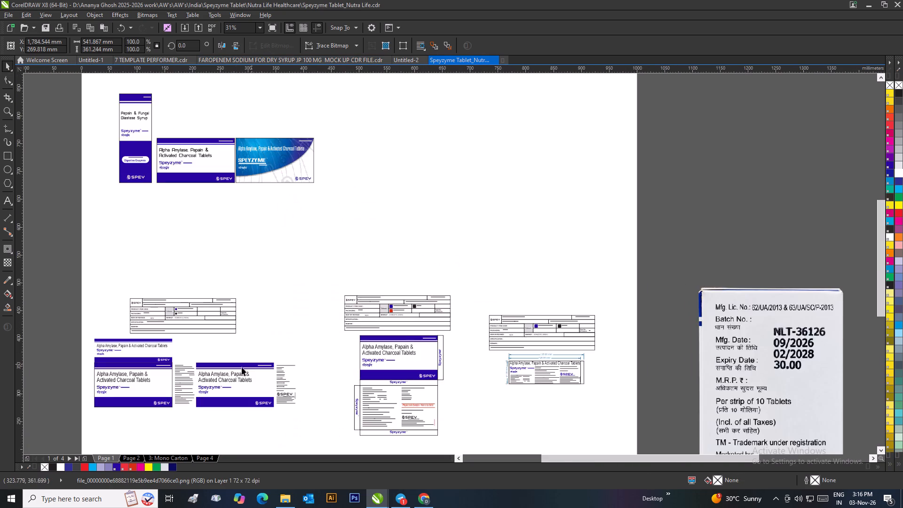
pyautogui.scroll(3, 221, 373)
pyautogui.scroll(-1, 644, 260)
pyautogui.scroll(1, 550, 234)
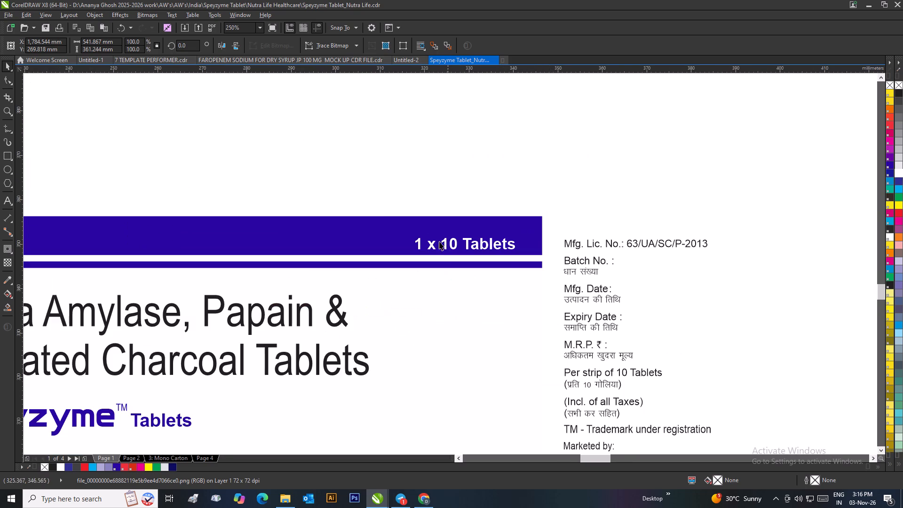
pyautogui.moveTo(369, 183); pyautogui.dragTo(529, 252)
pyautogui.click(501, 248)
pyautogui.rightClick(501, 248)
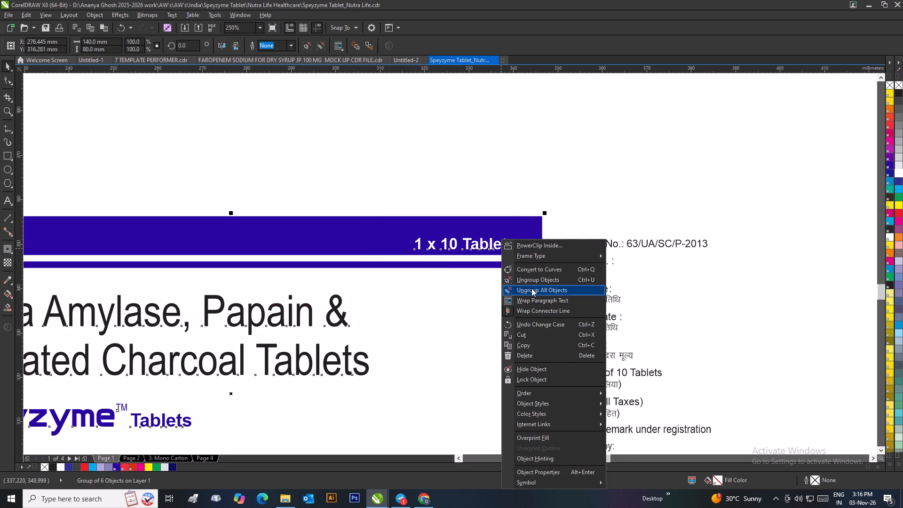
pyautogui.click(531, 288)
# Copy the white "1 x 10 Tablets" text from the vector panel to just above the front carton image's top edge.
pyautogui.click(549, 191)
pyautogui.moveTo(550, 189); pyautogui.dragTo(389, 250)
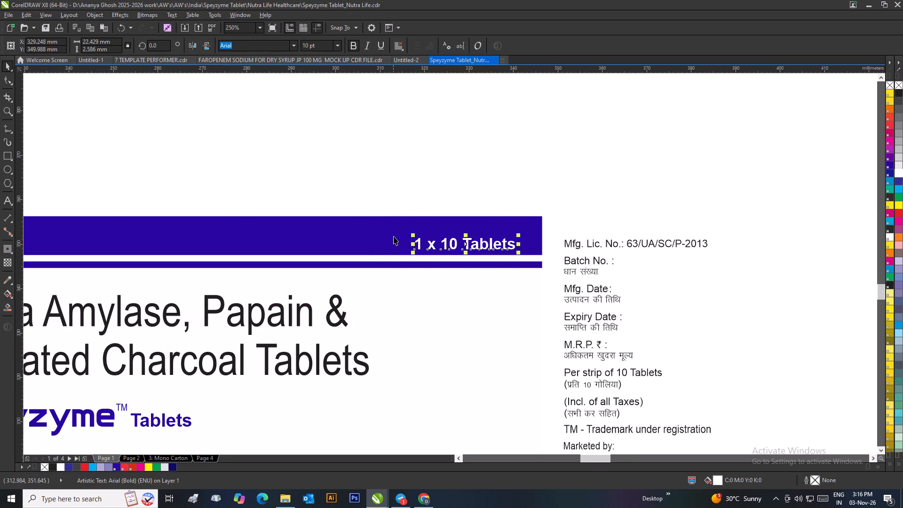
pyautogui.hotkey('ctrl', 'g')
pyautogui.scroll(-4, 485, 222)
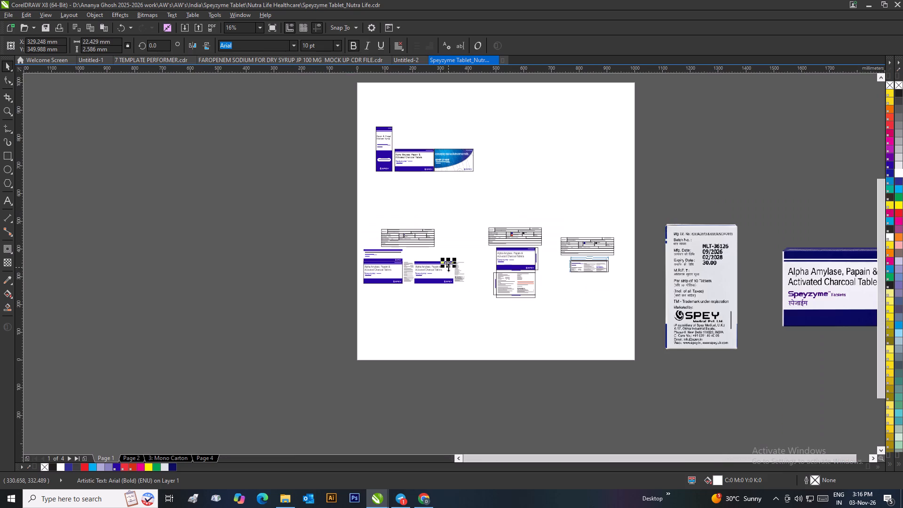
pyautogui.moveTo(449, 264); pyautogui.dragTo(839, 286)
pyautogui.rightClick(839, 286)
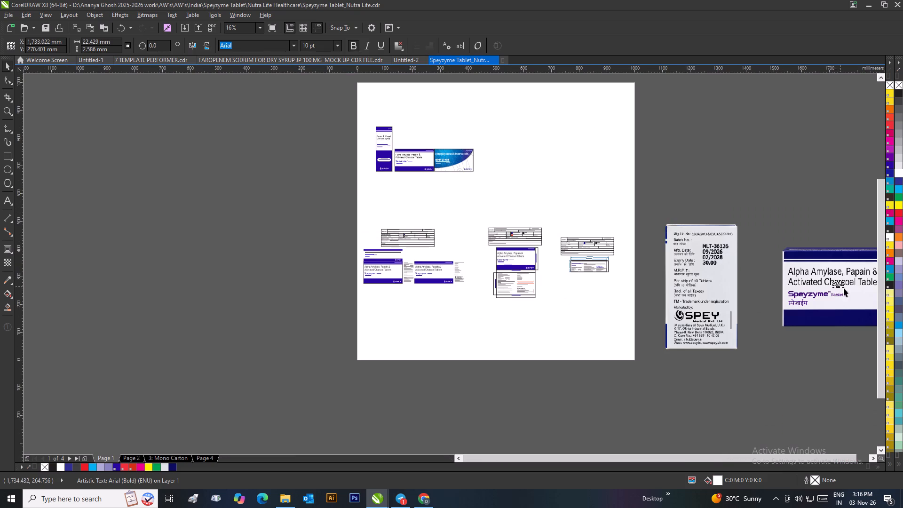
pyautogui.scroll(3, 849, 288)
pyautogui.scroll(-2, 424, 270)
pyautogui.scroll(1, 553, 213)
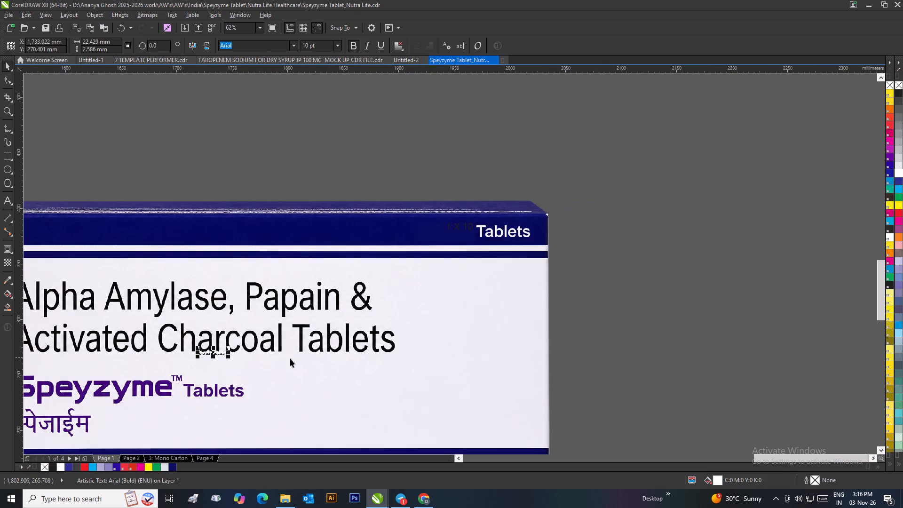
pyautogui.moveTo(214, 352); pyautogui.dragTo(461, 186)
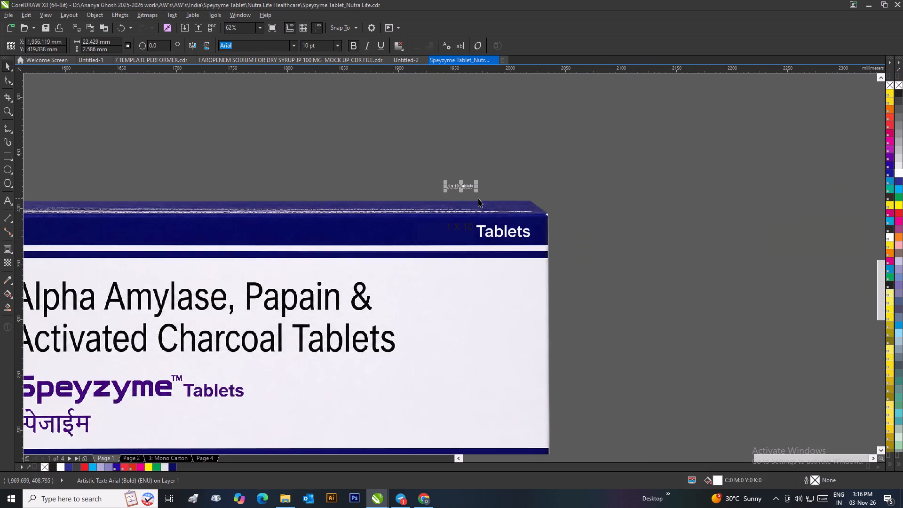
# Enlarge the copied text to about 93 mm wide and place it over the image's word Tablets in the blue band.
pyautogui.moveTo(477, 193); pyautogui.dragTo(556, 224)
pyautogui.scroll(1, 503, 200)
pyautogui.moveTo(461, 251); pyautogui.dragTo(422, 334)
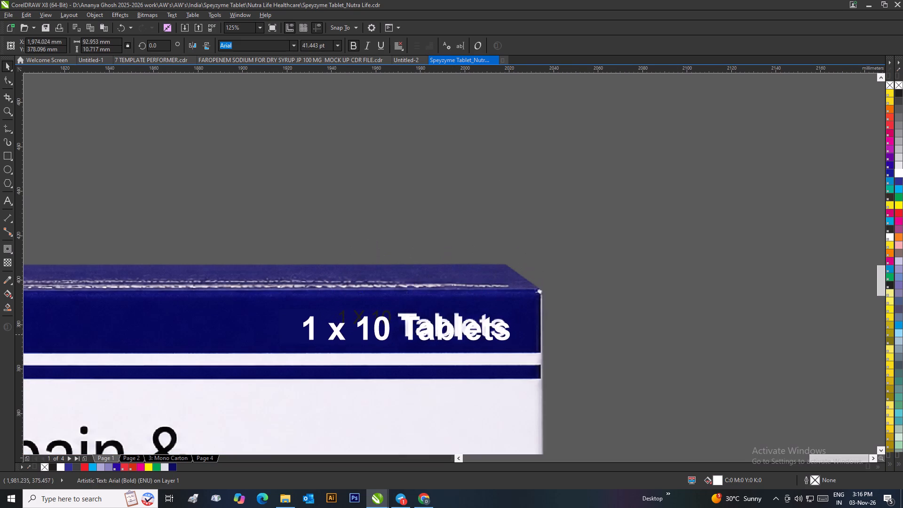
pyautogui.moveTo(422, 334); pyautogui.dragTo(420, 331)
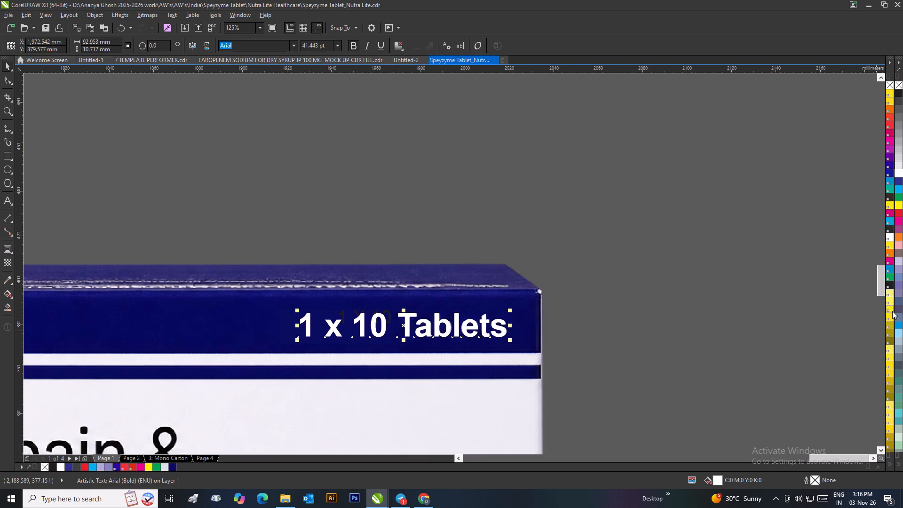
# Fill the copied text with yellow PANTONE 102 C for contrast and fit it over the image's Tablets lettering at about 41.17 pt.
pyautogui.click(893, 311)
pyautogui.scroll(2, 436, 317)
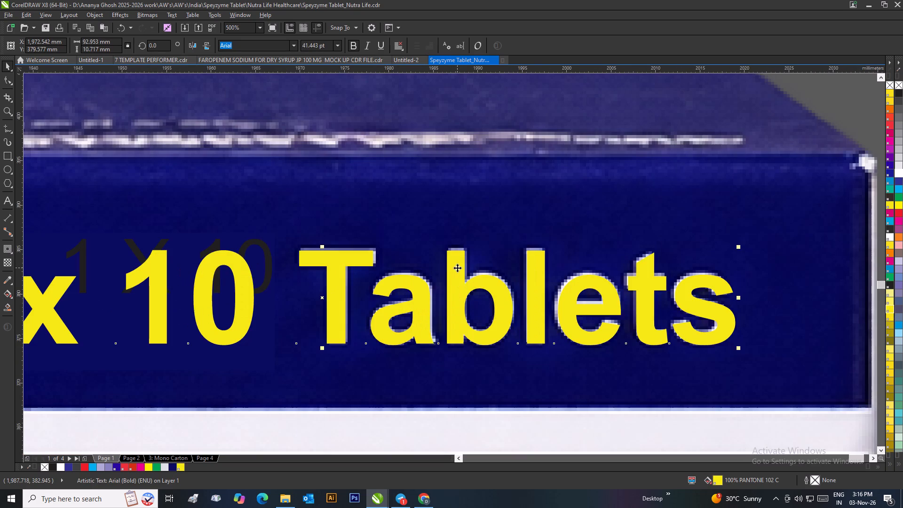
pyautogui.click(457, 268)
pyautogui.scroll(-2, 485, 271)
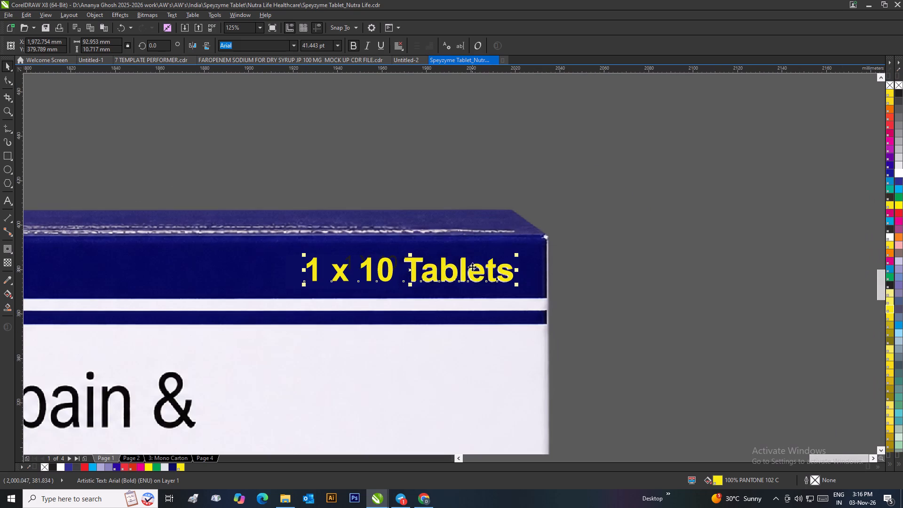
pyautogui.scroll(1, 473, 268)
pyautogui.click(537, 296)
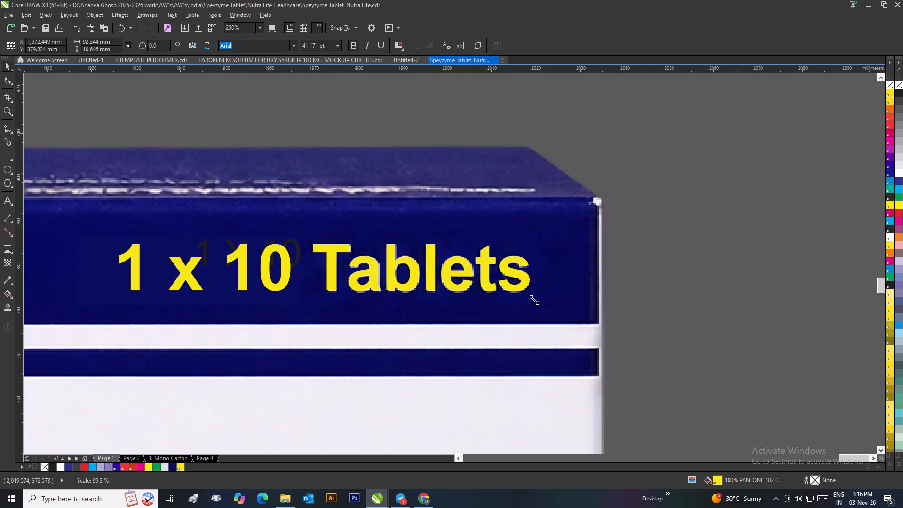
pyautogui.scroll(1, 455, 275)
pyautogui.click(396, 257)
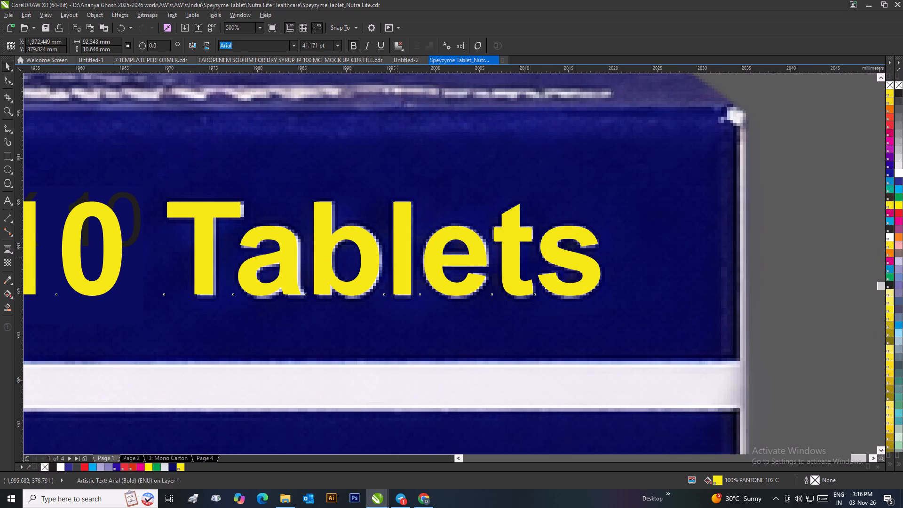
pyautogui.scroll(-2, 461, 273)
pyautogui.click(586, 263)
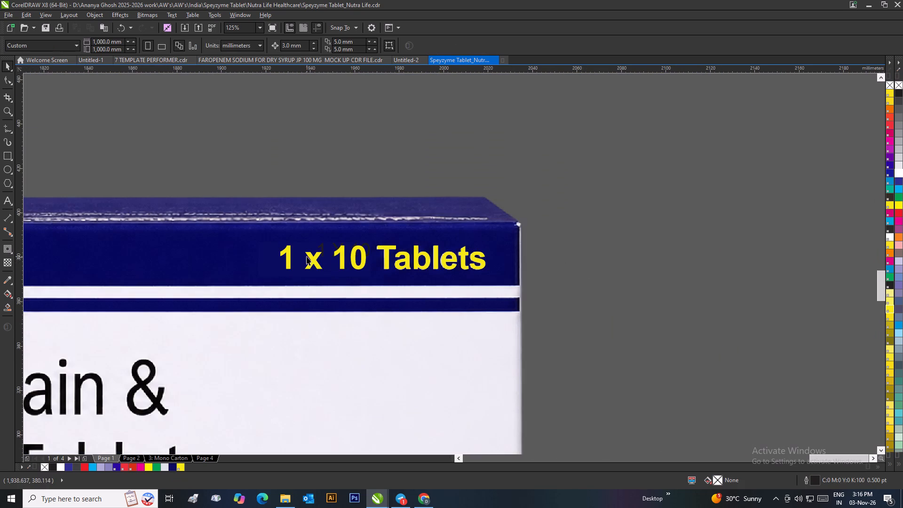
# Delete the earlier dark "1 X 10" text behind the new pack-size text.
pyautogui.click(321, 244)
pyautogui.press('Delete')
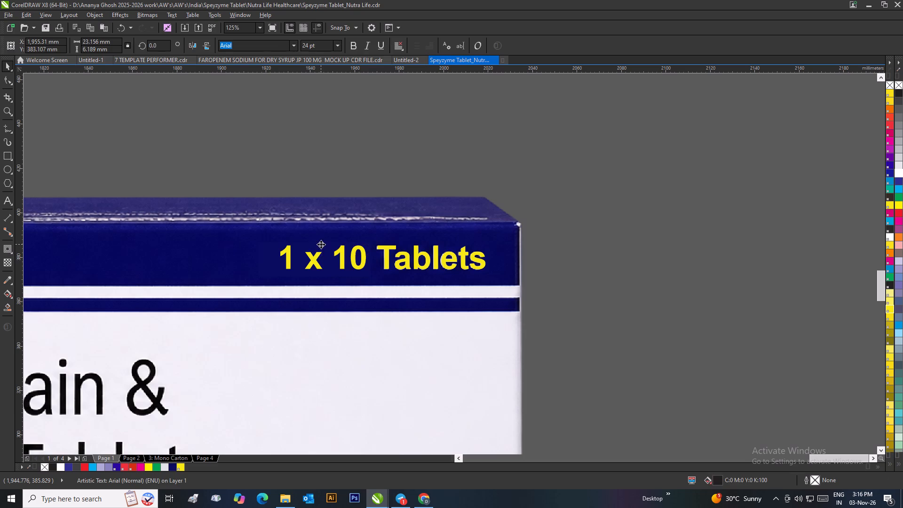
# Widen the dark blue patch to about 108 mm so that it also covers the image's word Tablets.
pyautogui.click(302, 250)
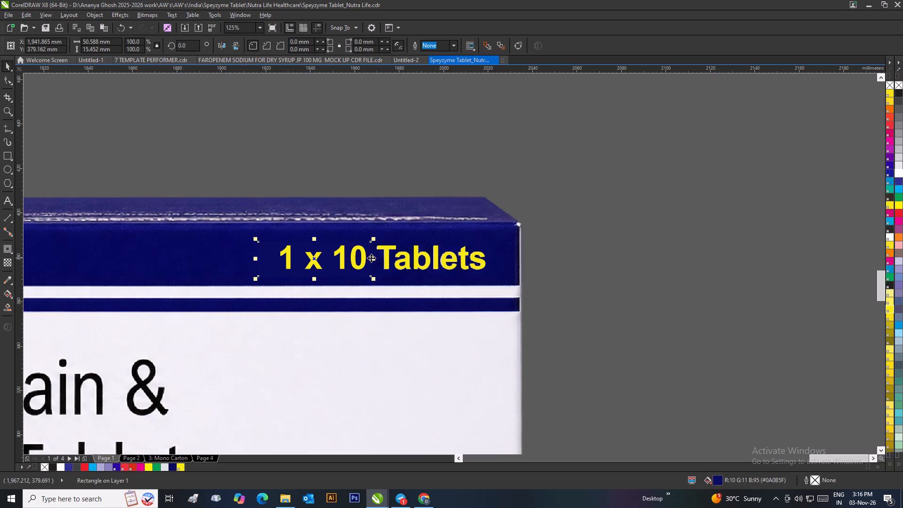
pyautogui.moveTo(372, 258); pyautogui.dragTo(500, 271)
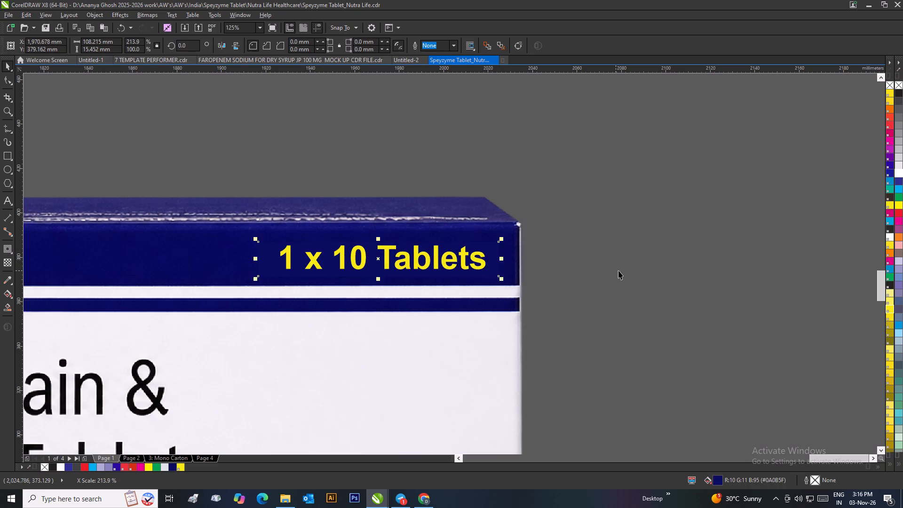
pyautogui.click(619, 270)
# Fill the "1 x 10 Tablets" text with white.
pyautogui.click(481, 254)
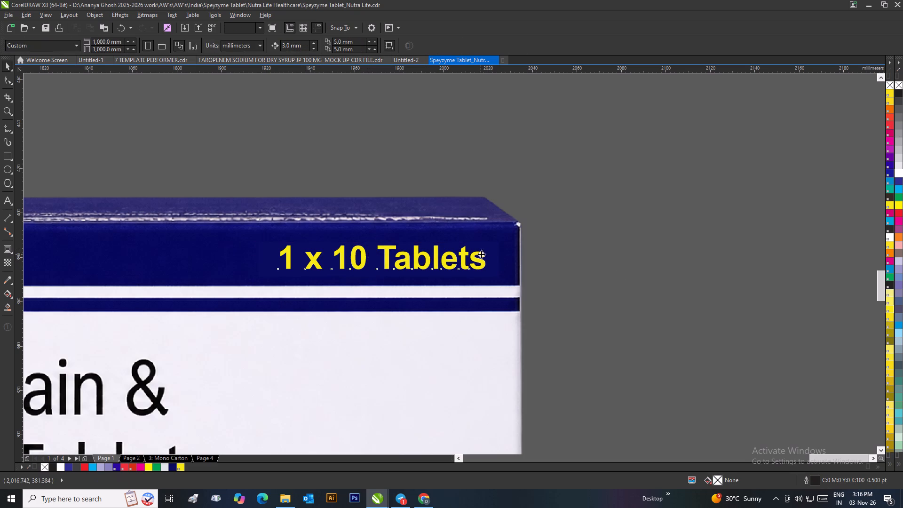
pyautogui.click(897, 173)
pyautogui.click(690, 212)
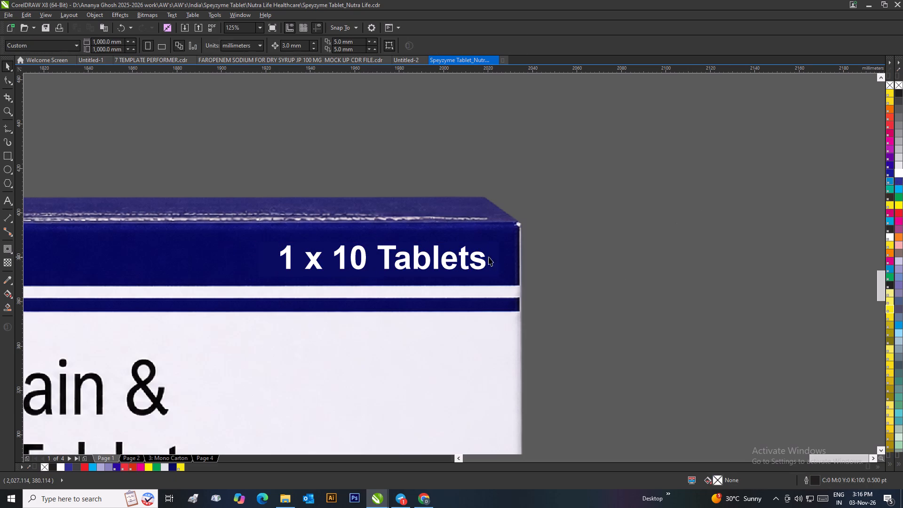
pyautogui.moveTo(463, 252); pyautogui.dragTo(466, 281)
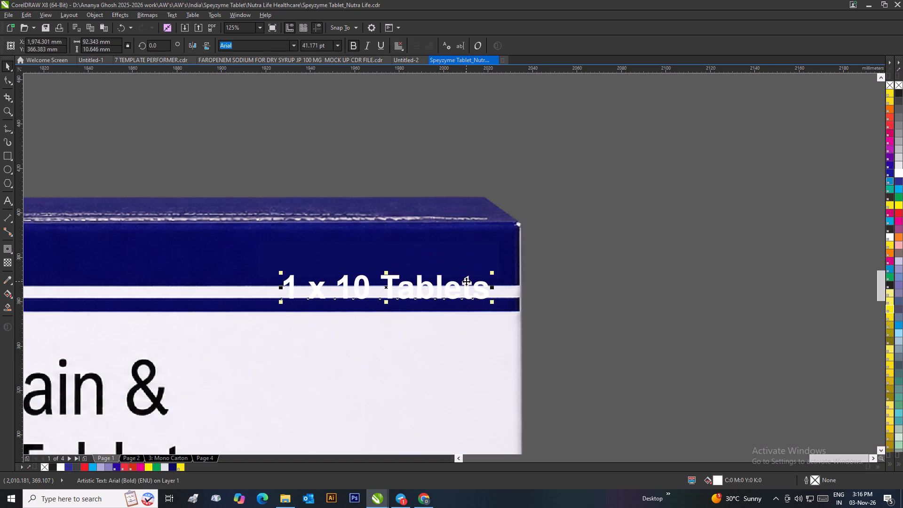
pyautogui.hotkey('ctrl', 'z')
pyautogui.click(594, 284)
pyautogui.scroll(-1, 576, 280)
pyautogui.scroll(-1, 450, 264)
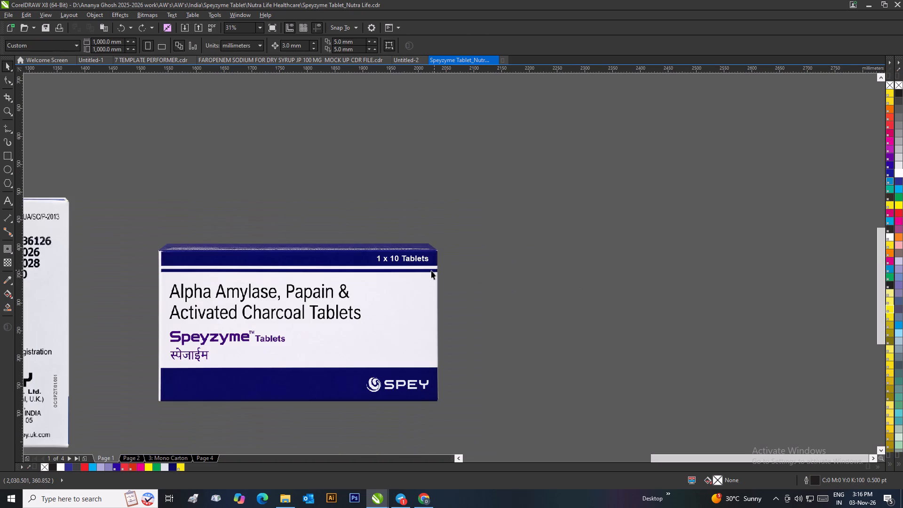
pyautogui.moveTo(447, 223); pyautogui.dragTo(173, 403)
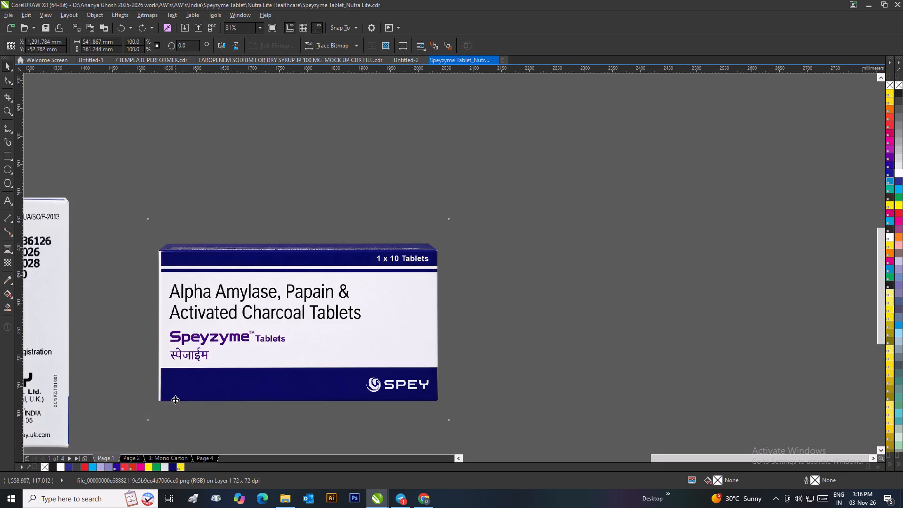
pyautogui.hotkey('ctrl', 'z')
# Crop the front carton image closely around the box, to about 507 by 289 mm.
pyautogui.scroll(-1, 394, 347)
pyautogui.scroll(1, 440, 276)
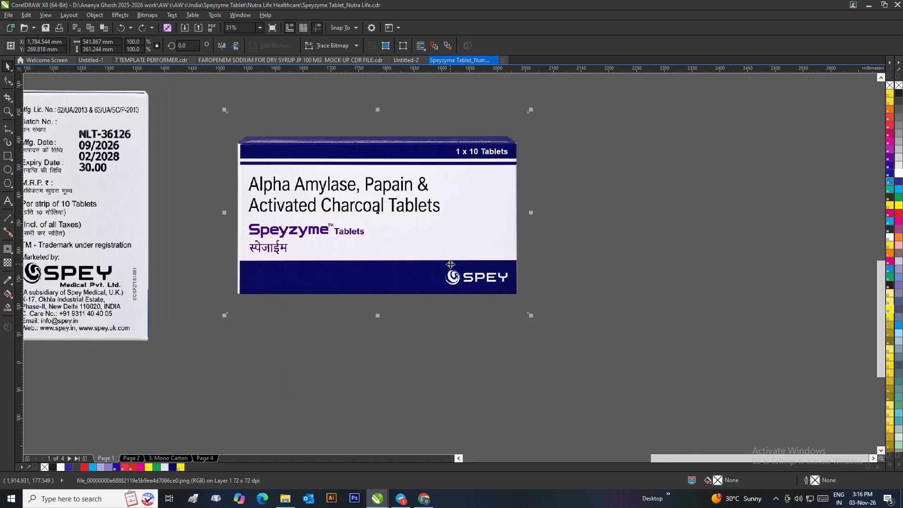
pyautogui.click(8, 95)
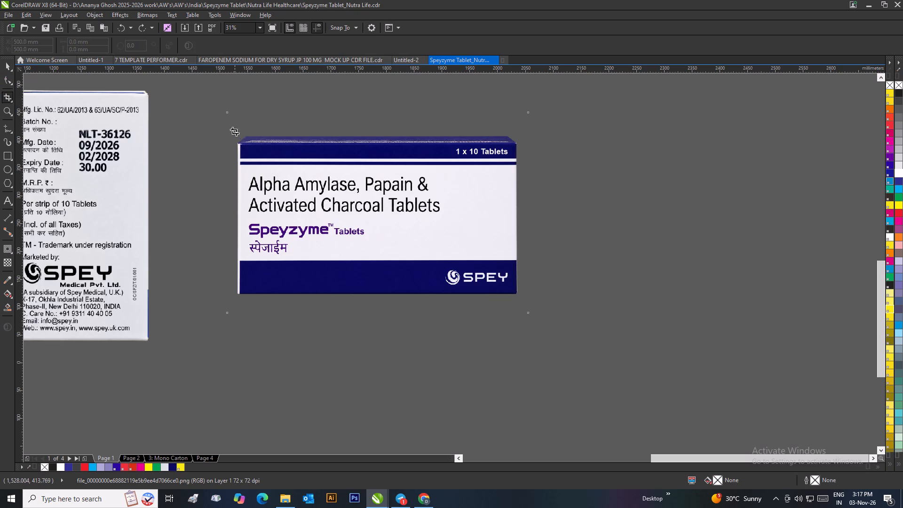
pyautogui.moveTo(233, 130); pyautogui.dragTo(511, 297)
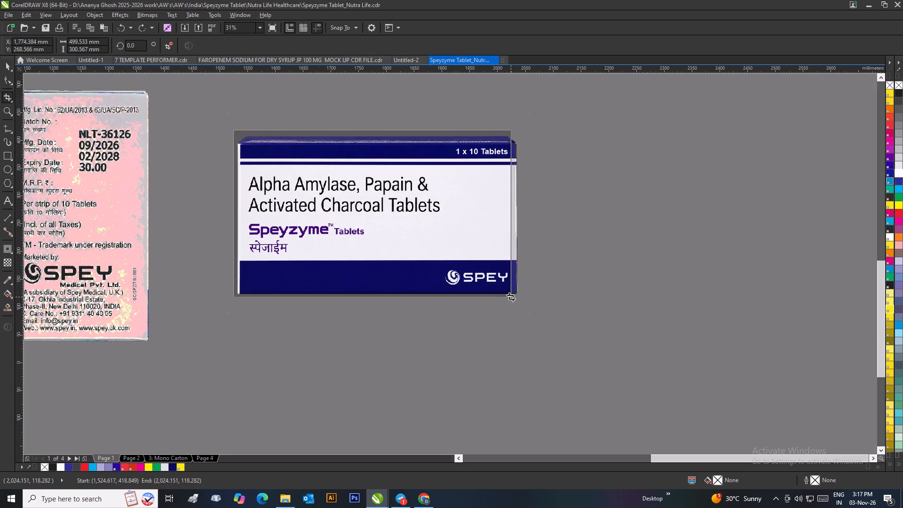
pyautogui.moveTo(511, 297); pyautogui.dragTo(520, 295)
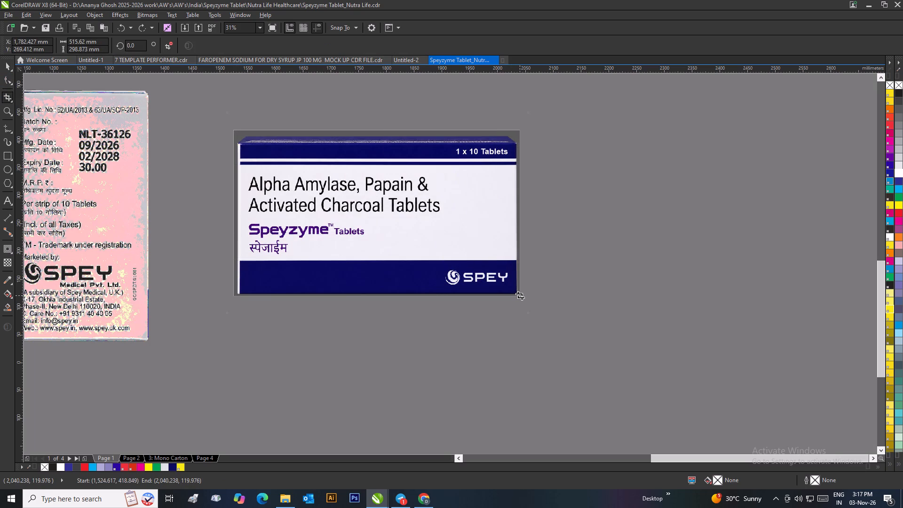
pyautogui.moveTo(520, 295); pyautogui.dragTo(518, 295)
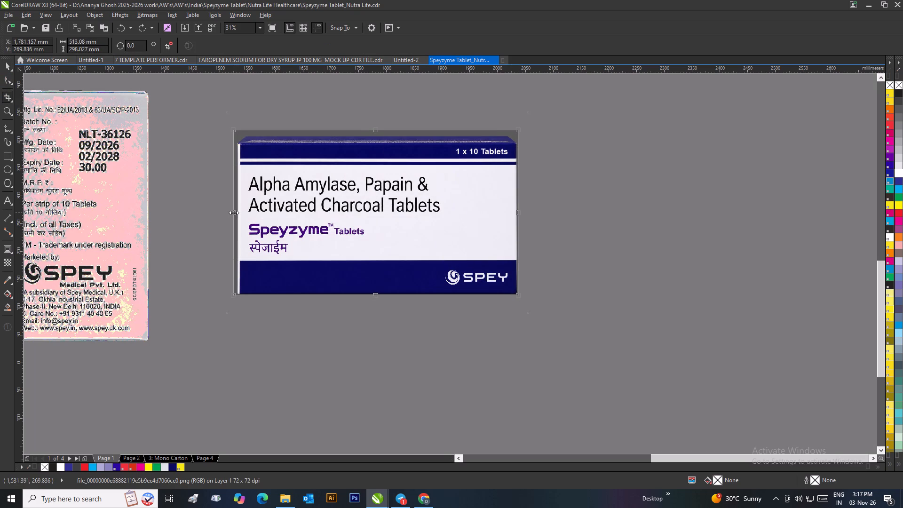
pyautogui.click(234, 213)
pyautogui.moveTo(378, 131); pyautogui.dragTo(379, 135)
pyautogui.doubleClick(396, 196)
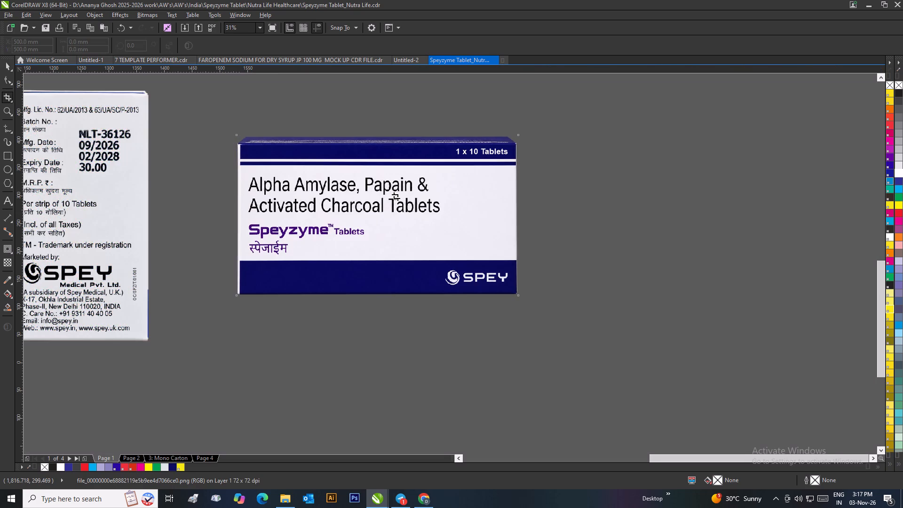
# Group the cropped front carton image with its blue patch and "1 x 10 Tablets" text.
pyautogui.click(9, 64)
pyautogui.click(182, 113)
pyautogui.moveTo(198, 113); pyautogui.dragTo(512, 313)
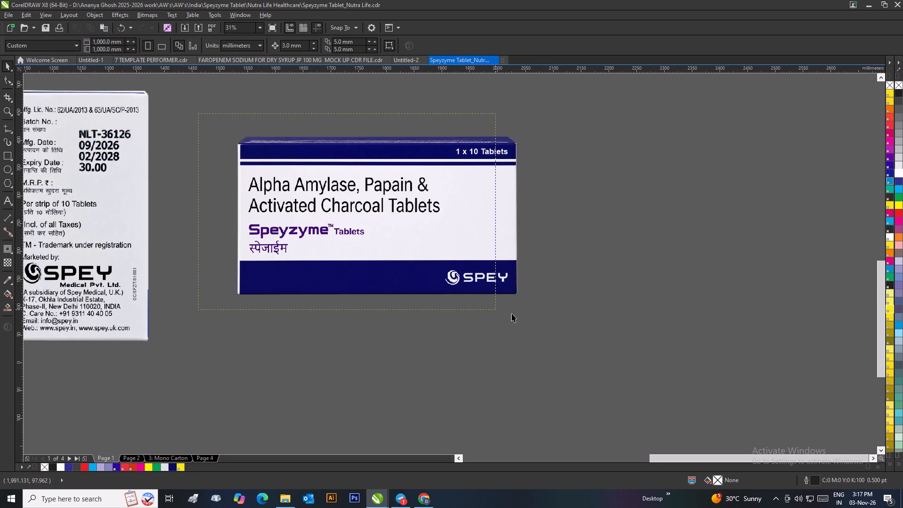
pyautogui.moveTo(512, 313); pyautogui.dragTo(568, 321)
pyautogui.hotkey('ctrl', 'g')
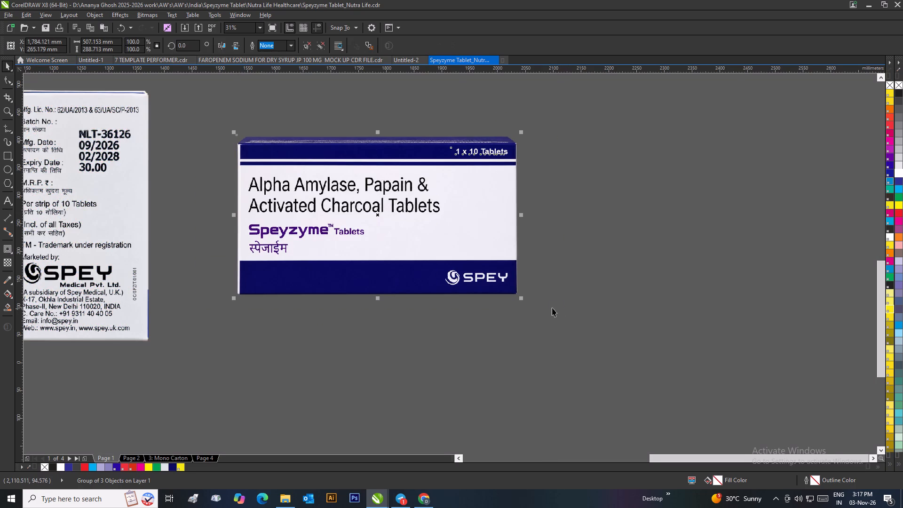
pyautogui.click(568, 268)
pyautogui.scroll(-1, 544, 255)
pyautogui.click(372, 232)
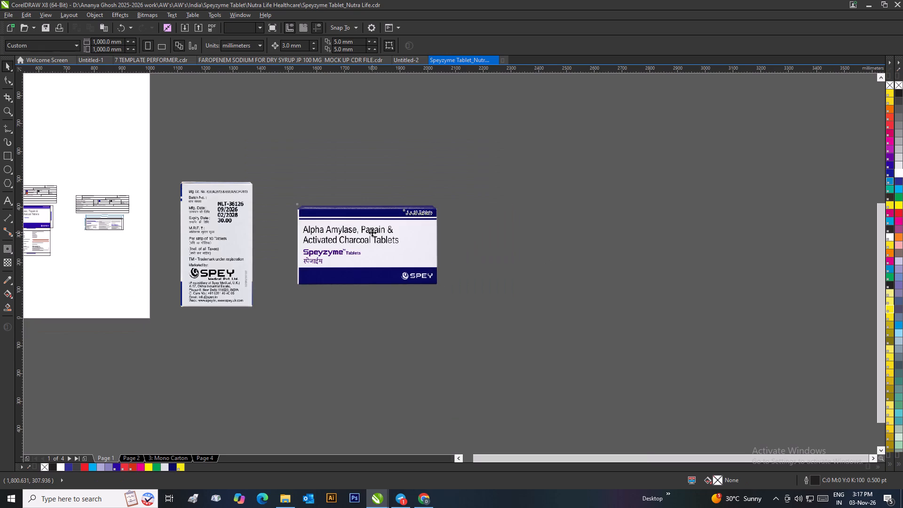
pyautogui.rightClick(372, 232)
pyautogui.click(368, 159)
# Copy the grouped front carton image into a new blank document and centre it on the page.
pyautogui.hotkey('ctrl', 'n')
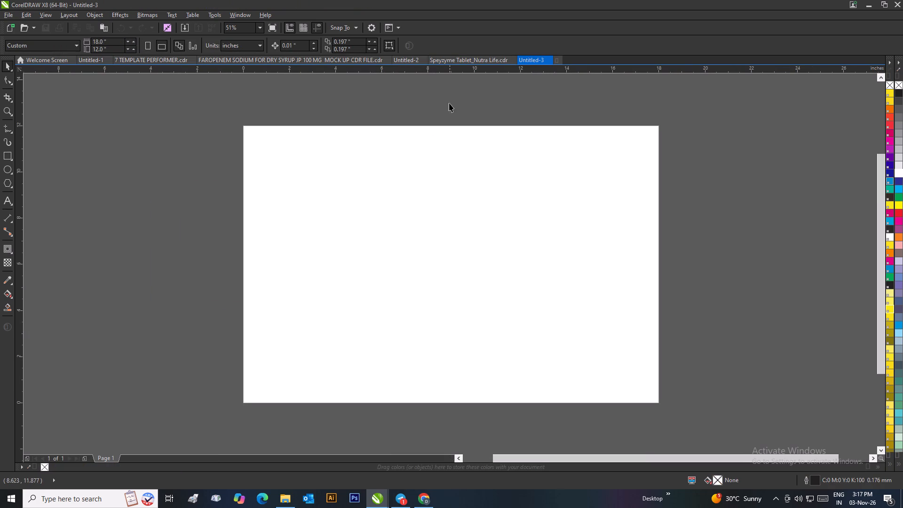
pyautogui.click(448, 61)
pyautogui.click(387, 211)
pyautogui.rightClick(387, 211)
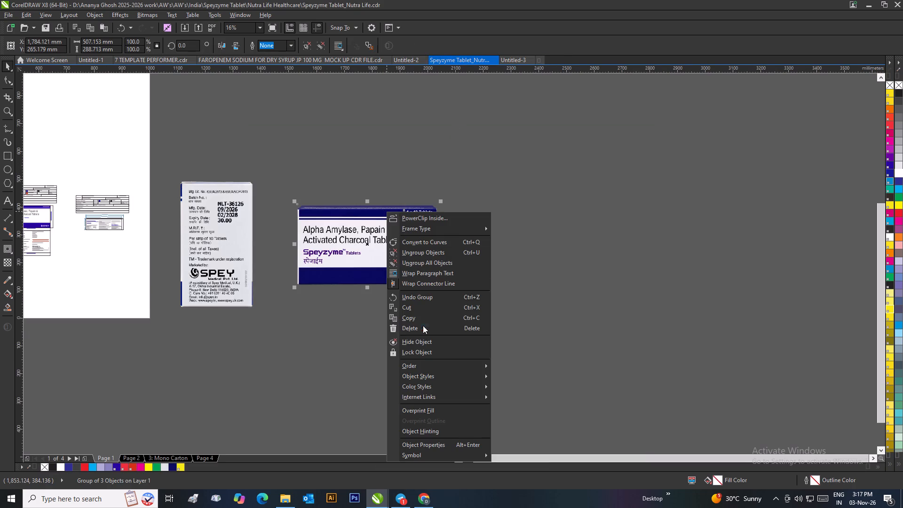
pyautogui.click(414, 318)
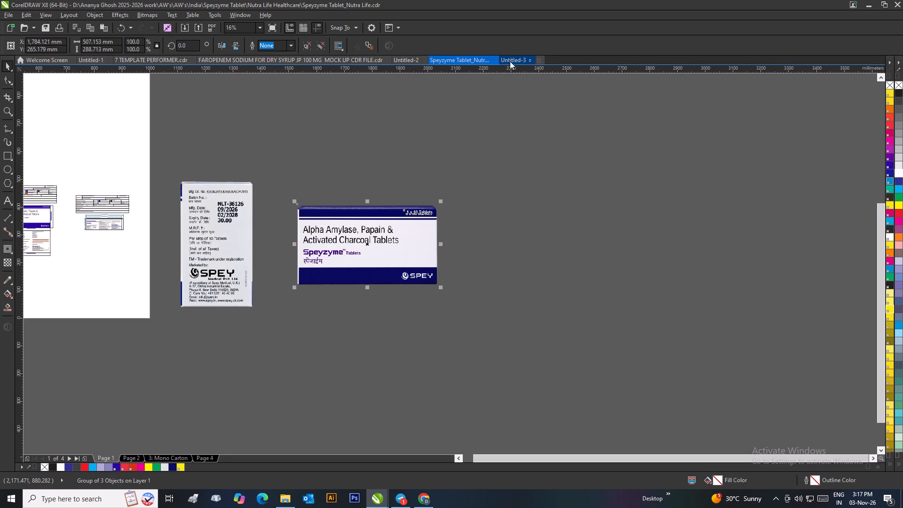
pyautogui.click(510, 61)
pyautogui.hotkey('ctrl', 'v')
pyautogui.press('p')
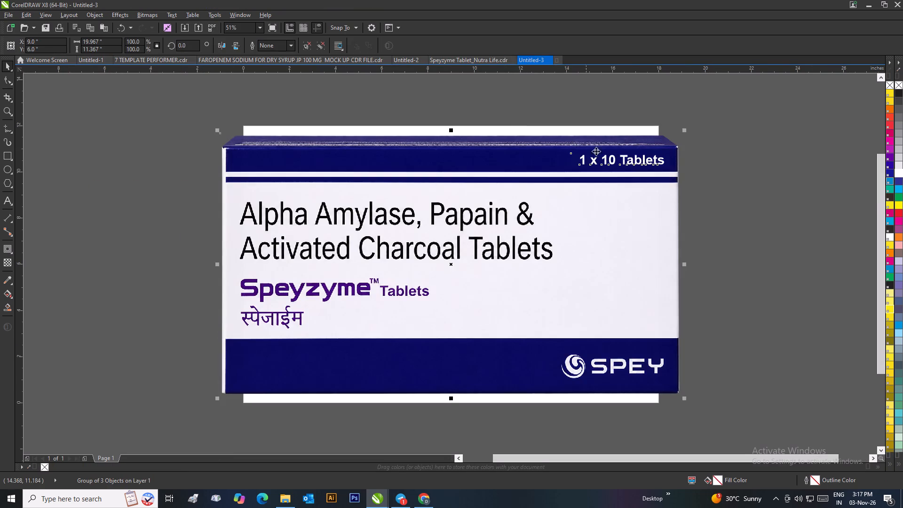
# Scale the pasted carton group down proportionally to about 6.73 by 3.83 inches.
pyautogui.click(705, 206)
pyautogui.scroll(-2, 525, 184)
pyautogui.click(434, 270)
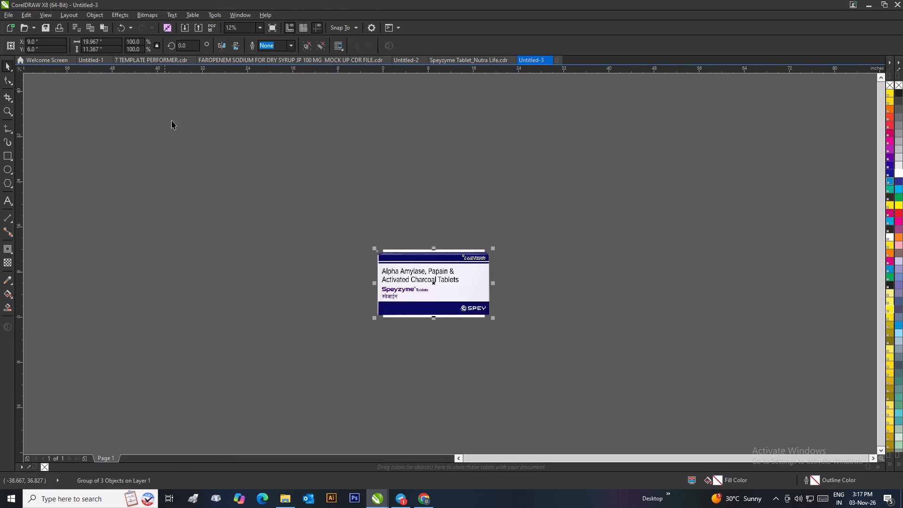
pyautogui.moveTo(494, 322); pyautogui.dragTo(468, 336)
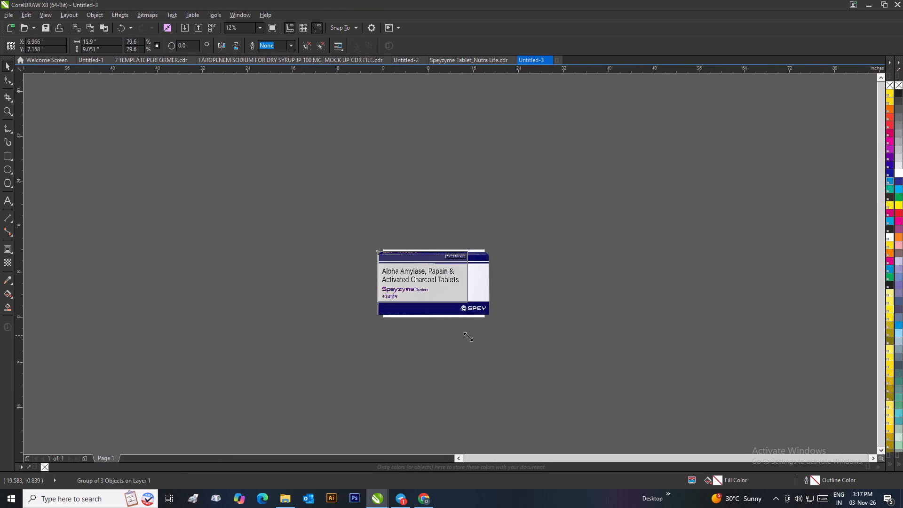
pyautogui.moveTo(468, 336); pyautogui.dragTo(419, 348)
# Match the page size to the carton group by setting it to 6.733 by 3.833 inches.
pyautogui.click(106, 45)
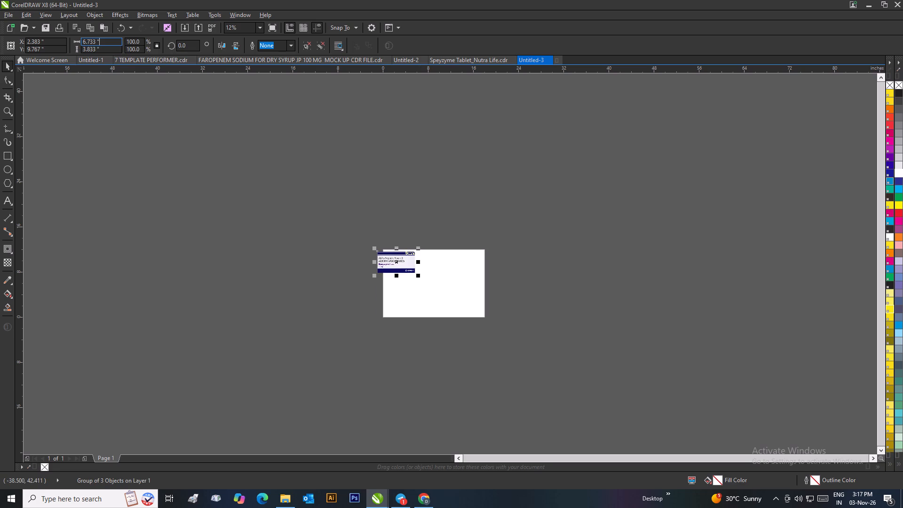
pyautogui.click(158, 45)
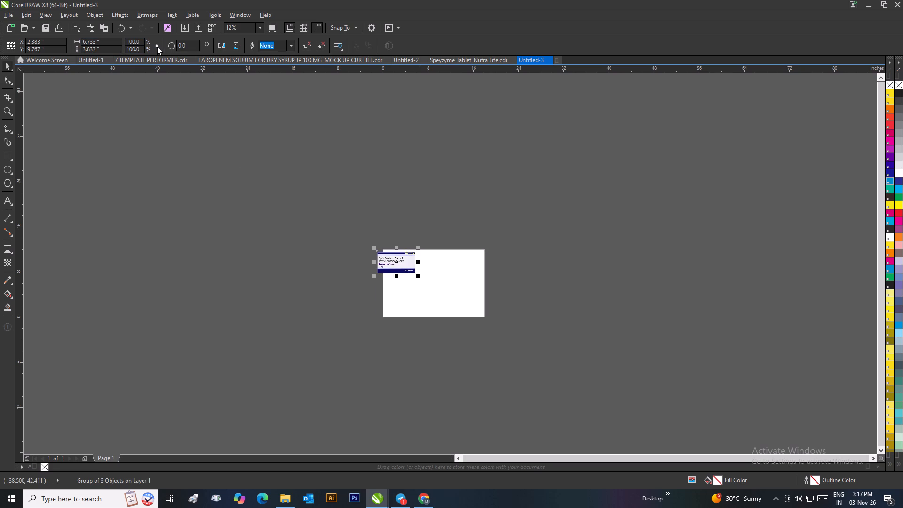
pyautogui.click(157, 45)
pyautogui.click(156, 45)
pyautogui.click(156, 48)
pyautogui.moveTo(103, 37); pyautogui.dragTo(94, 40)
pyautogui.hotkey('ctrl', 'c')
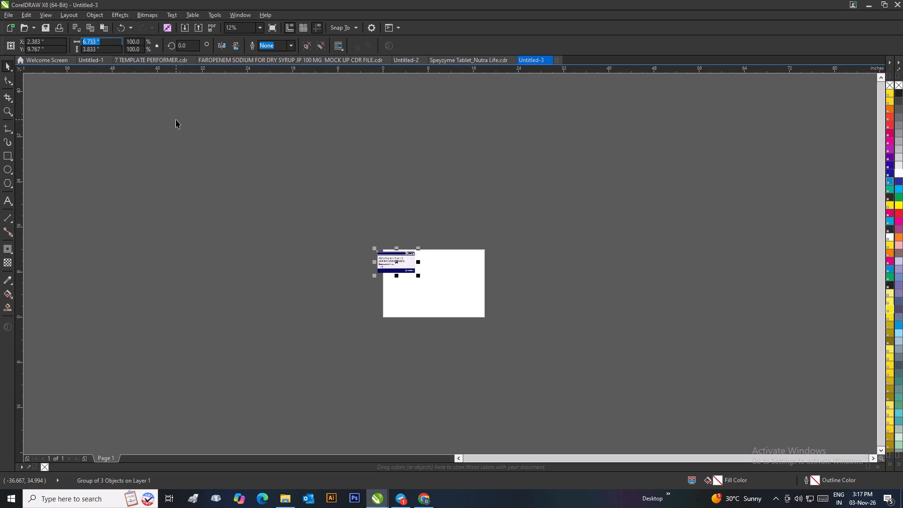
pyautogui.click(176, 119)
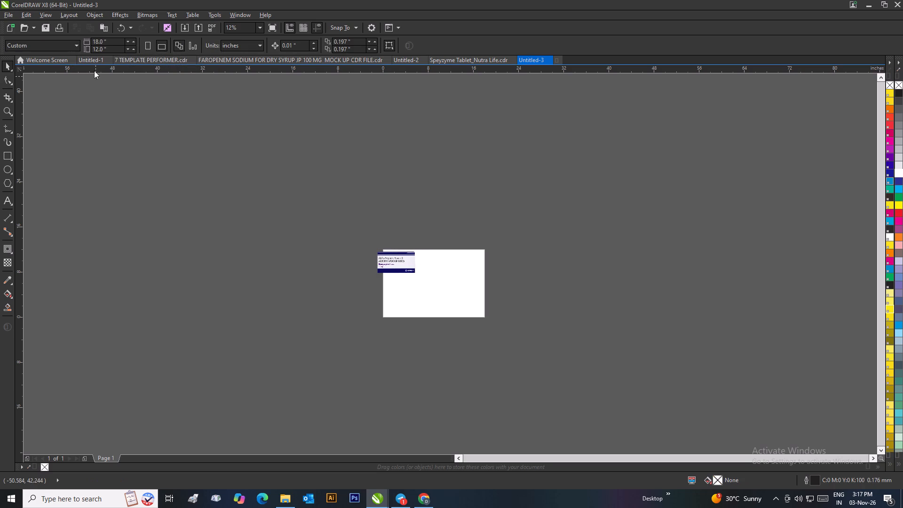
pyautogui.moveTo(109, 42); pyautogui.dragTo(84, 44)
pyautogui.press('BackSpace')
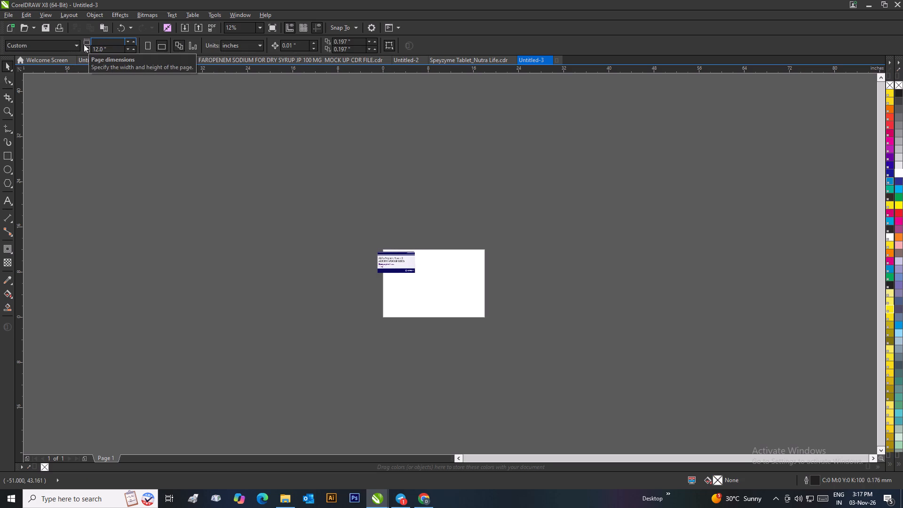
pyautogui.hotkey('ctrl', 'v')
pyautogui.press('Tab')
pyautogui.press('BackSpace')
pyautogui.write('3.833')
pyautogui.press('Return')
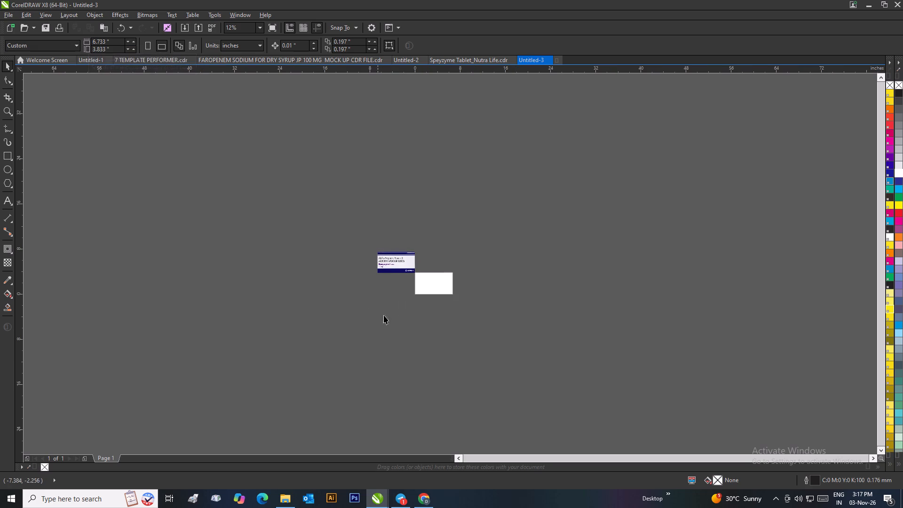
# Centre the carton group on the resized page.
pyautogui.click(398, 261)
pyautogui.press('p')
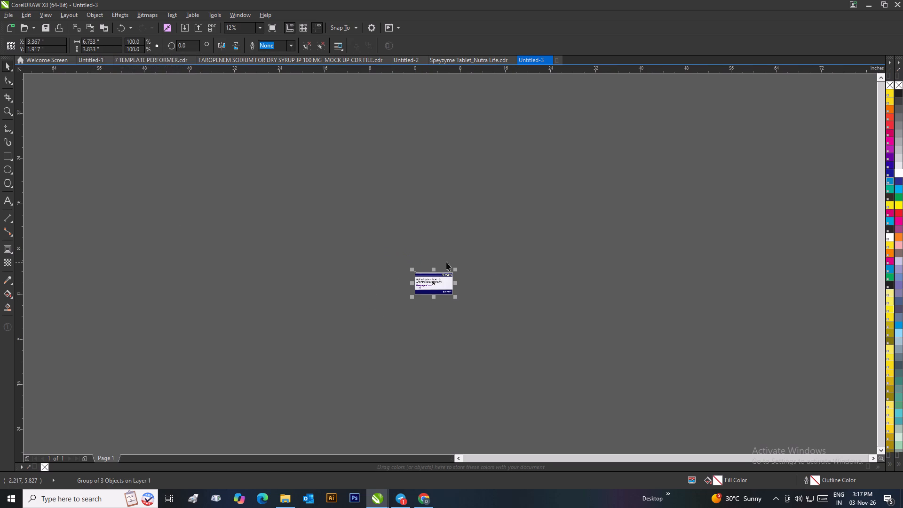
pyautogui.click(499, 267)
pyautogui.scroll(2, 424, 311)
pyautogui.scroll(-1, 463, 238)
pyautogui.scroll(2, 465, 235)
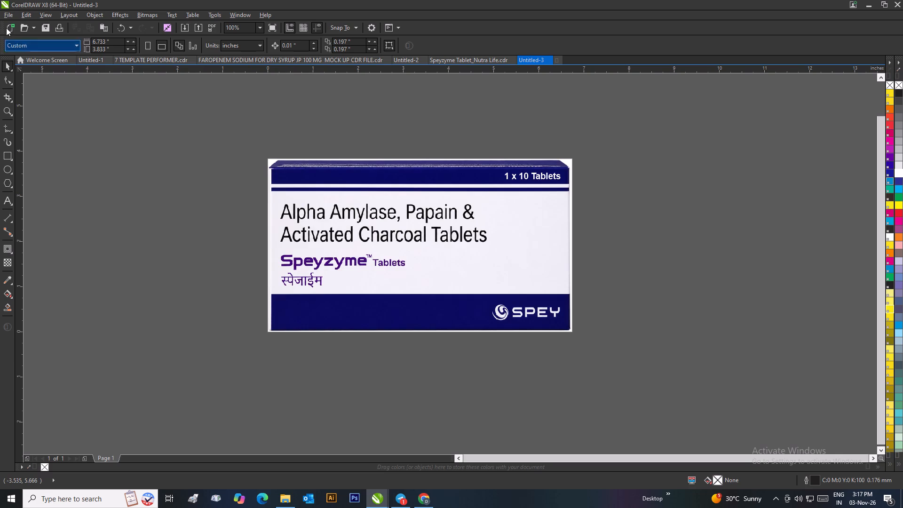
# Export the page in JPG format to the current desktop folder under the file name Speyzyme front.
pyautogui.click(5, 15)
pyautogui.click(27, 170)
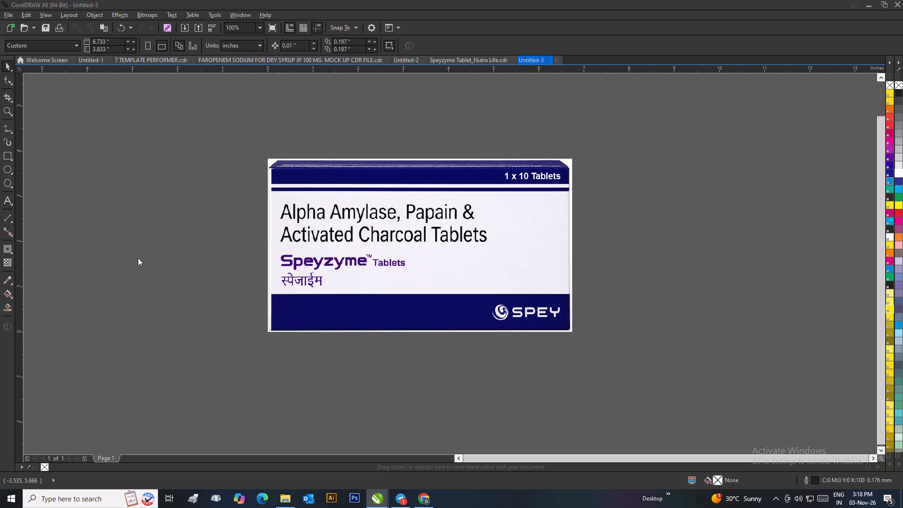
pyautogui.press('BackSpace')
pyautogui.press('s')
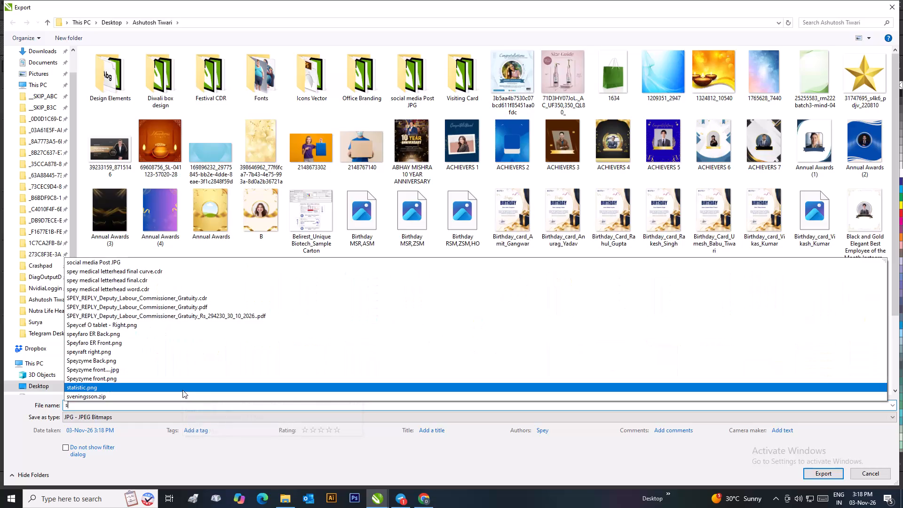
pyautogui.write('peyzy')
pyautogui.click(105, 421)
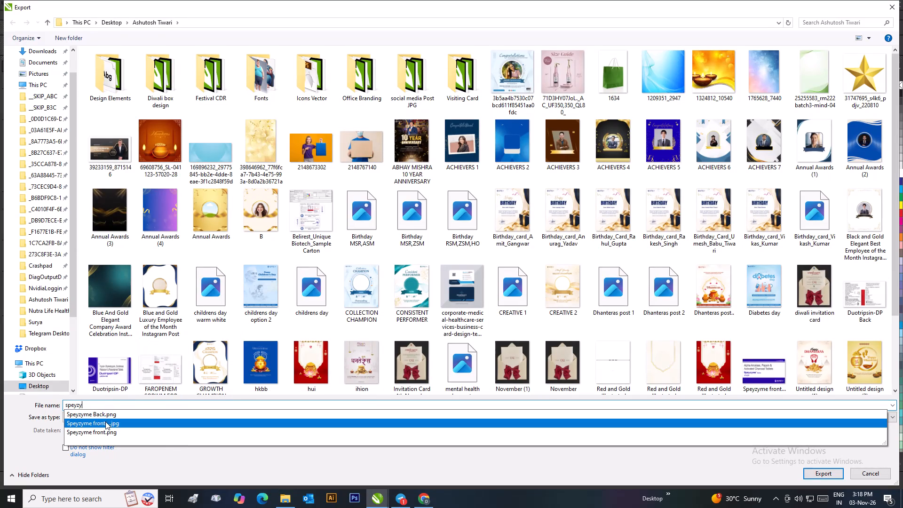
pyautogui.click(132, 402)
pyautogui.press('BackSpace')
pyautogui.press('BackSpace')
pyautogui.press('BackSpace')
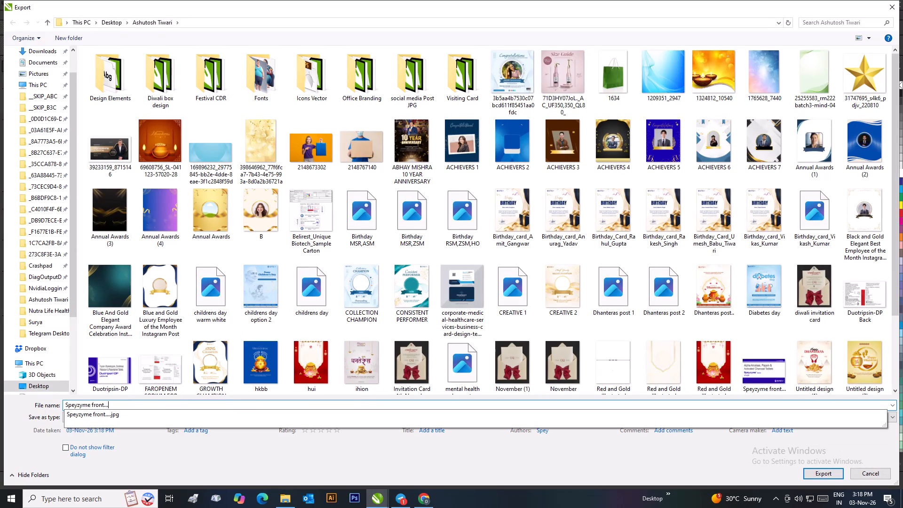
pyautogui.press('BackSpace')
pyautogui.press('BackSpace')
pyautogui.press('BackSpace')
pyautogui.press('BackSpace')
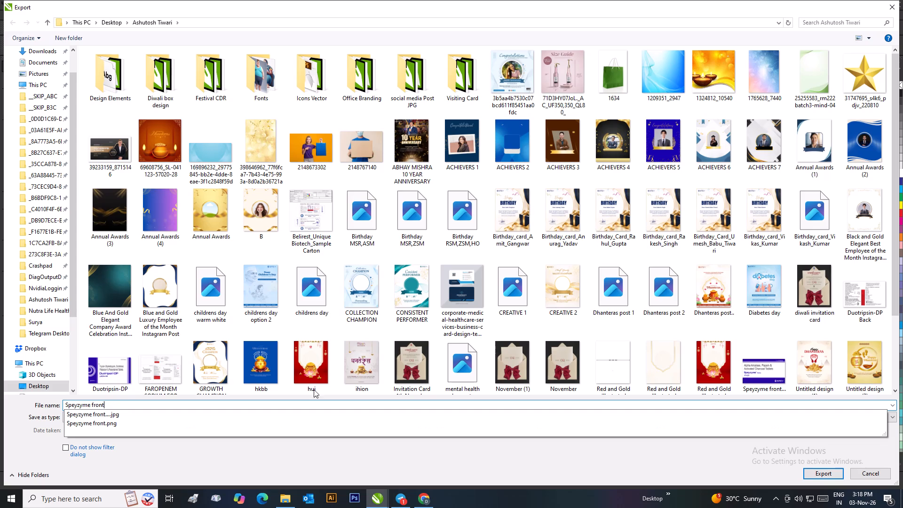
pyautogui.click(817, 472)
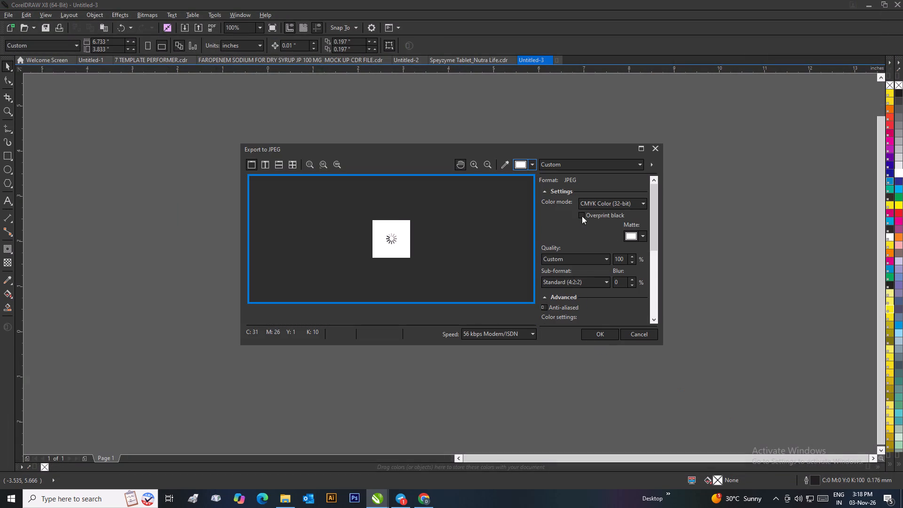
# Set the JPEG colour mode to RGB Color (24-bit) and complete the export.
pyautogui.click(592, 203)
pyautogui.click(590, 218)
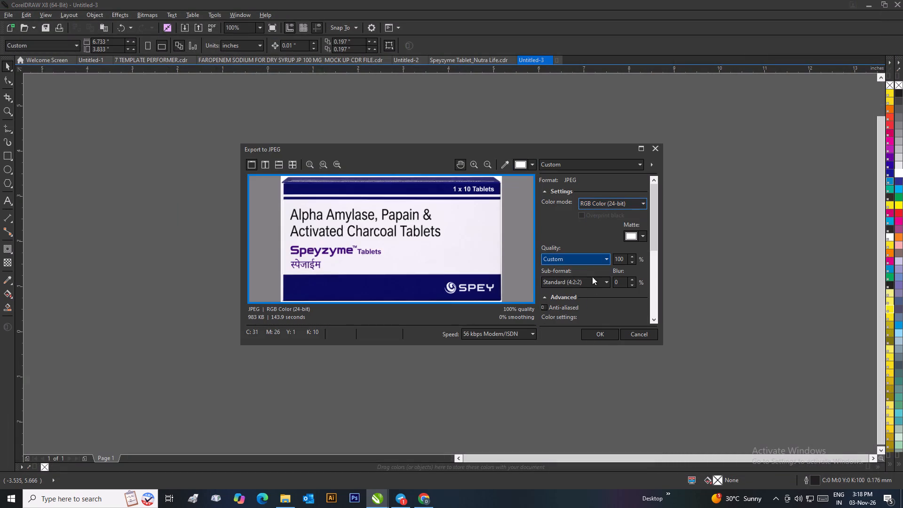
pyautogui.click(599, 335)
pyautogui.click(599, 309)
# Delete the front carton group from the new document's page.
pyautogui.click(462, 269)
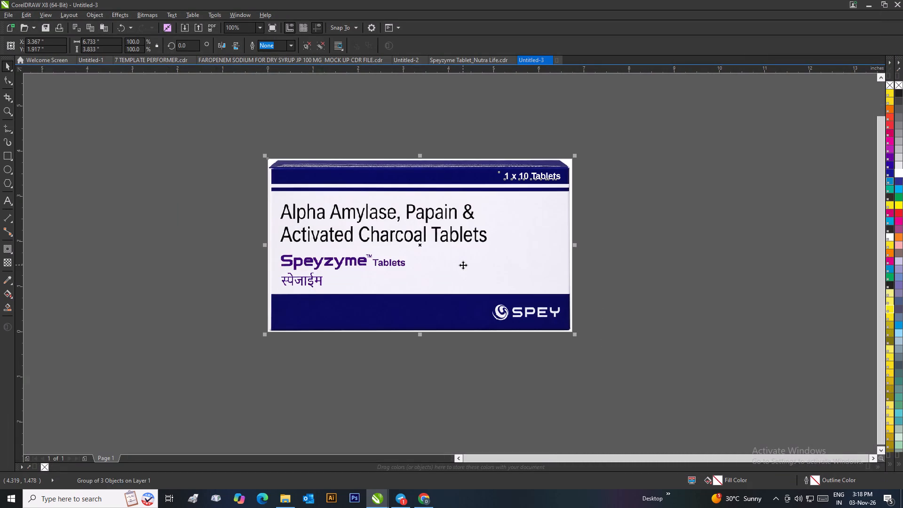
pyautogui.press('Delete')
# In the Nutra Life artwork, draw a rectangle about 109 by 97 mm over the side panel's printed batch, date and price values.
pyautogui.click(457, 53)
pyautogui.click(457, 58)
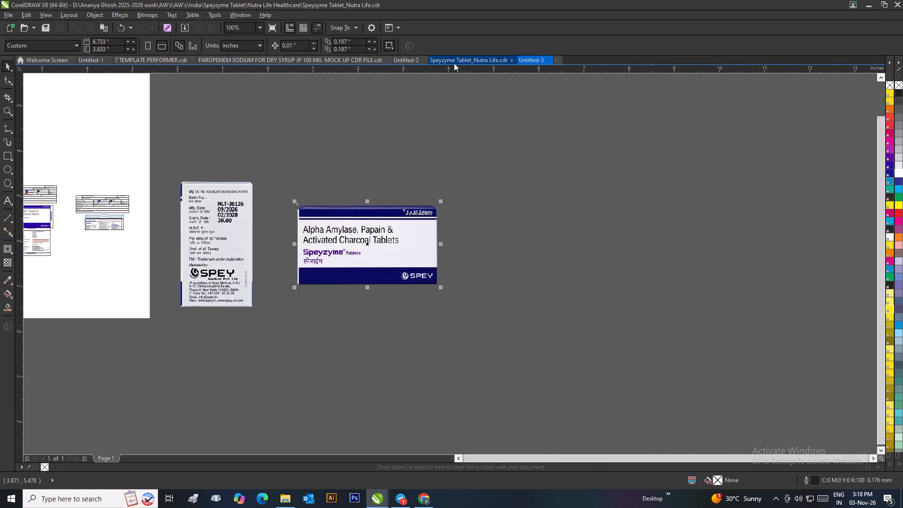
pyautogui.click(277, 171)
pyautogui.moveTo(274, 157); pyautogui.dragTo(256, 234)
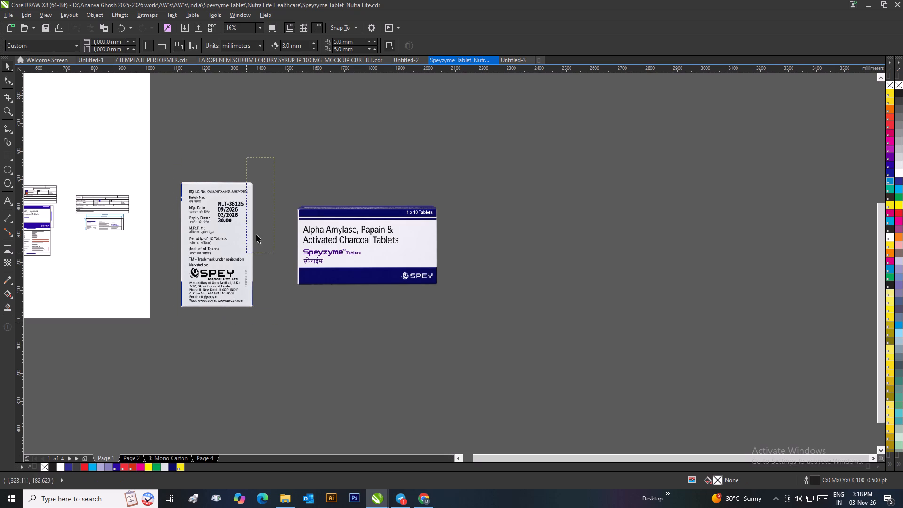
pyautogui.moveTo(256, 234); pyautogui.dragTo(260, 226)
pyautogui.scroll(1, 229, 222)
pyautogui.moveTo(5, 156); pyautogui.dragTo(13, 159)
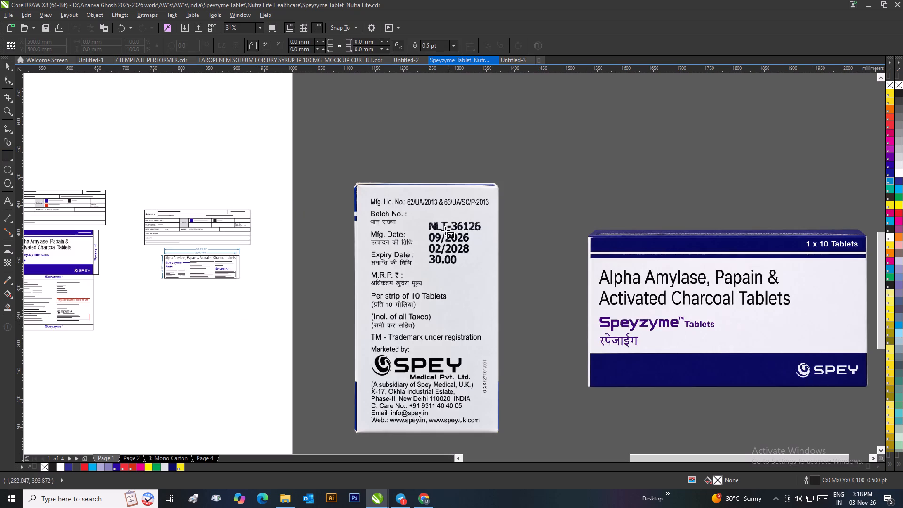
pyautogui.moveTo(424, 216); pyautogui.dragTo(485, 270)
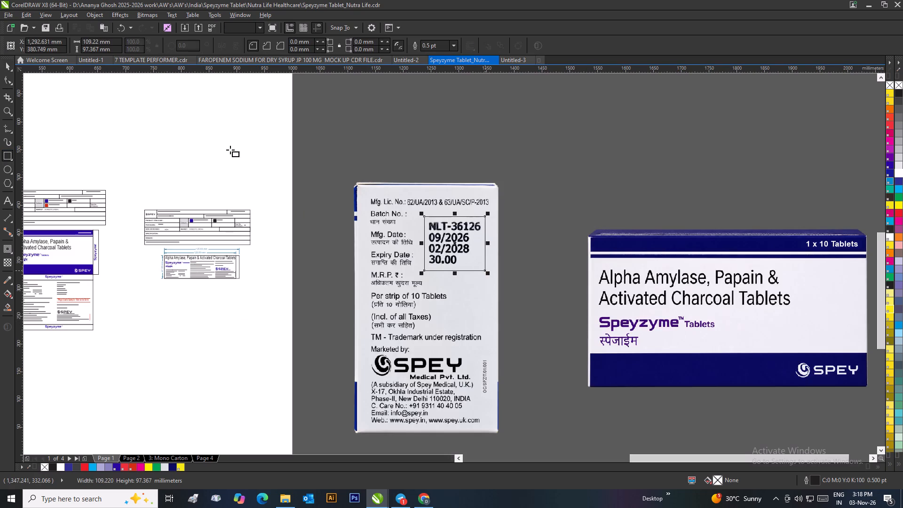
# Fill the rectangle with the carton's pale grey background colour (R219 G225 B227), sampled just below it.
pyautogui.click(8, 68)
pyautogui.click(10, 275)
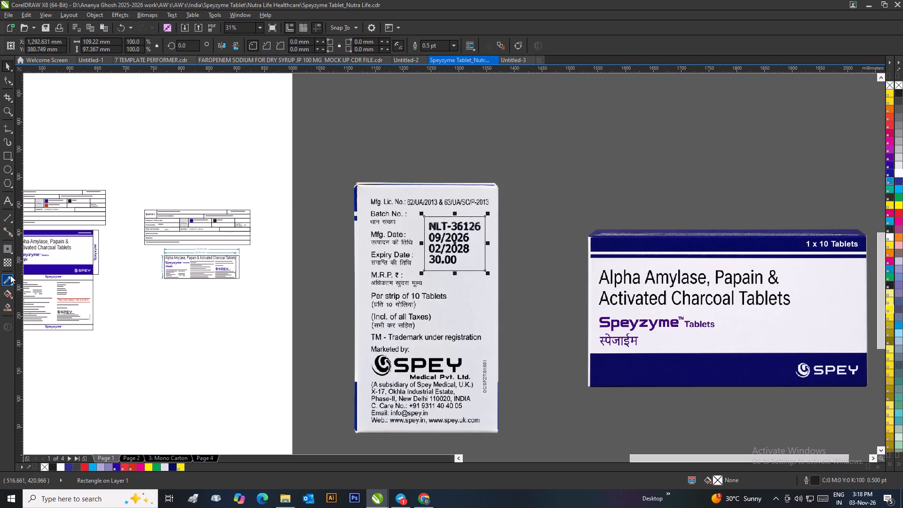
pyautogui.click(449, 282)
pyautogui.click(462, 260)
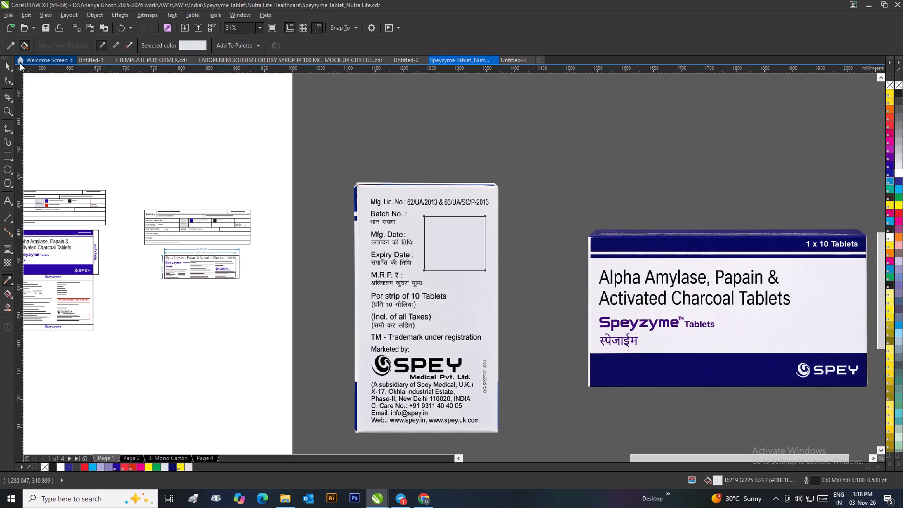
# Remove the outline from the grey rectangle by setting its width to None.
pyautogui.click(9, 66)
pyautogui.click(451, 45)
pyautogui.click(441, 54)
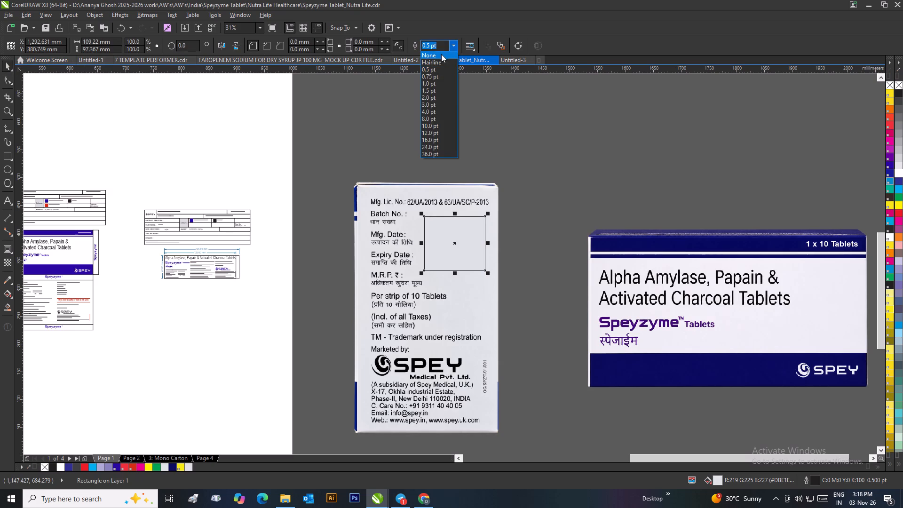
pyautogui.click(455, 95)
# Group the side-panel carton image with the grey patch covering its batch details.
pyautogui.scroll(-1, 392, 144)
pyautogui.moveTo(519, 268); pyautogui.dragTo(441, 430)
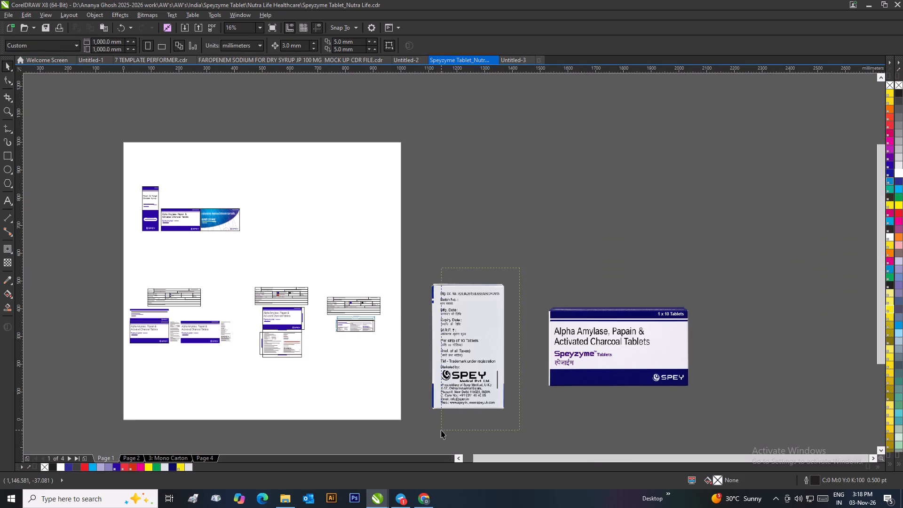
pyautogui.moveTo(441, 430); pyautogui.dragTo(424, 428)
pyautogui.hotkey('ctrl', 'g')
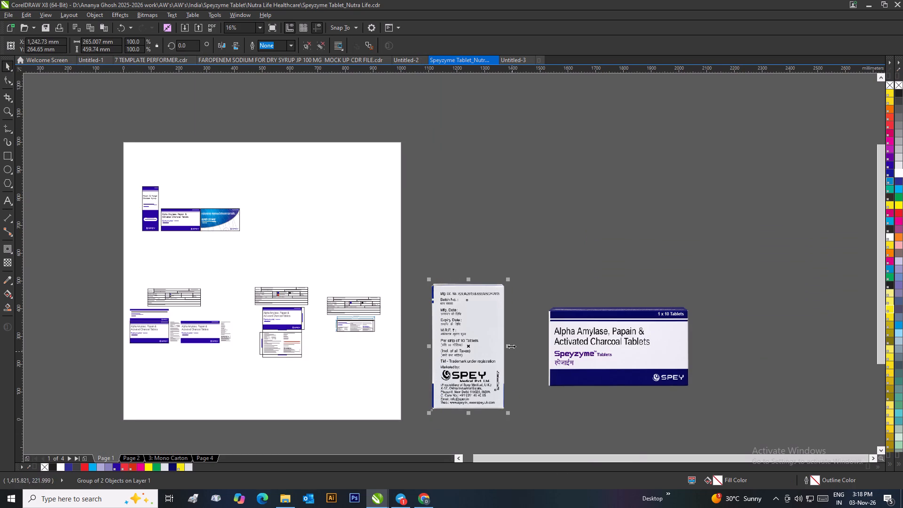
pyautogui.click(518, 314)
# Copy the grouped side-panel carton image from the Nutra Life artwork into Untitled-3 and centre it on the page.
pyautogui.scroll(1, 499, 402)
pyautogui.scroll(1, 441, 239)
pyautogui.scroll(-1, 450, 264)
pyautogui.click(419, 191)
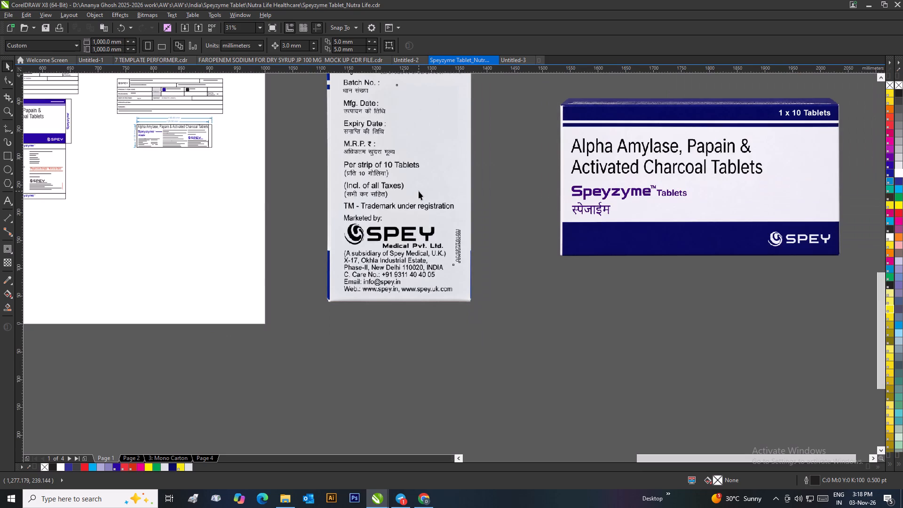
pyautogui.rightClick(419, 191)
pyautogui.click(440, 295)
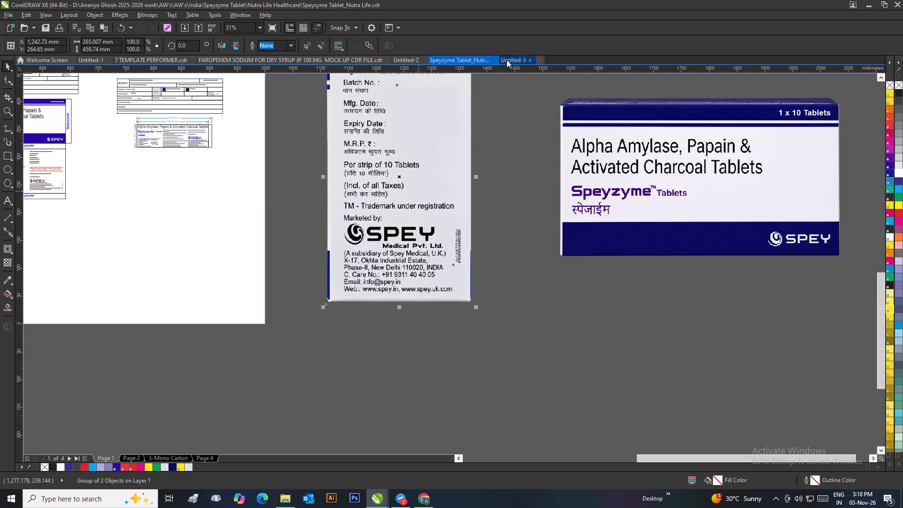
pyautogui.click(507, 60)
pyautogui.hotkey('ctrl', 'v')
pyautogui.press('p')
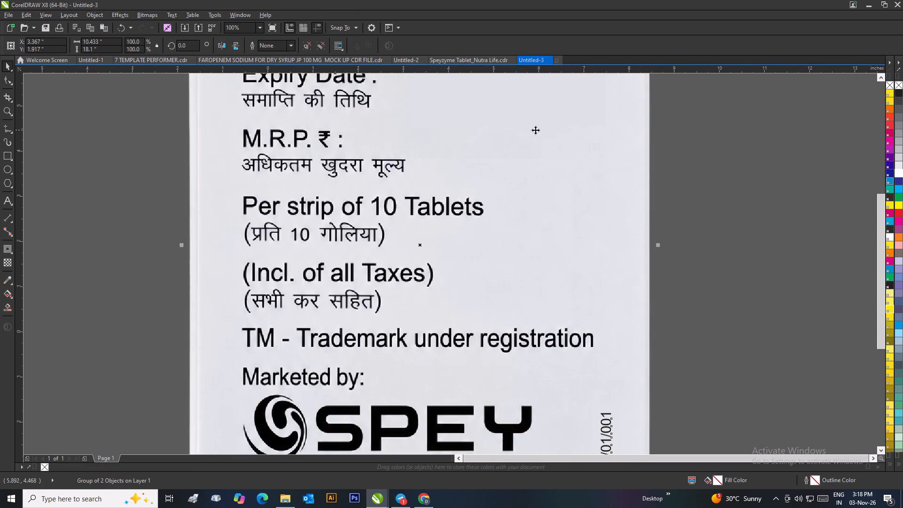
# Scale the pasted side-panel group down proportionally to about 3.49 by 6.06 inches.
pyautogui.scroll(-3, 534, 136)
pyautogui.moveTo(472, 223); pyautogui.dragTo(433, 290)
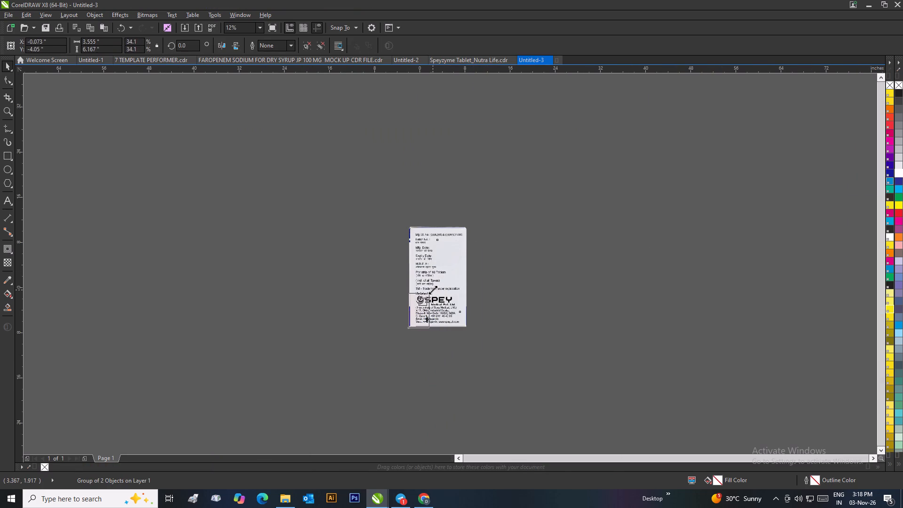
pyautogui.moveTo(433, 290); pyautogui.dragTo(428, 298)
pyautogui.moveTo(418, 311); pyautogui.dragTo(433, 271)
pyautogui.scroll(1, 433, 275)
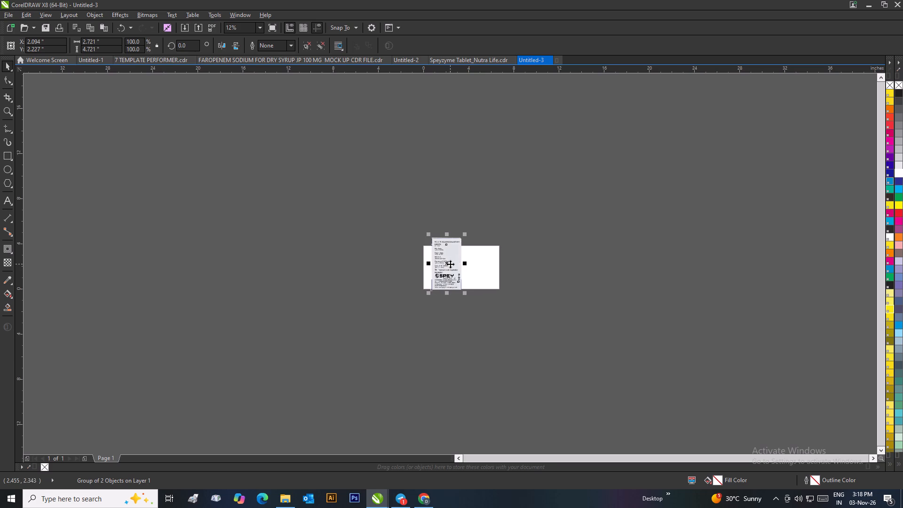
pyautogui.moveTo(465, 234); pyautogui.dragTo(478, 210)
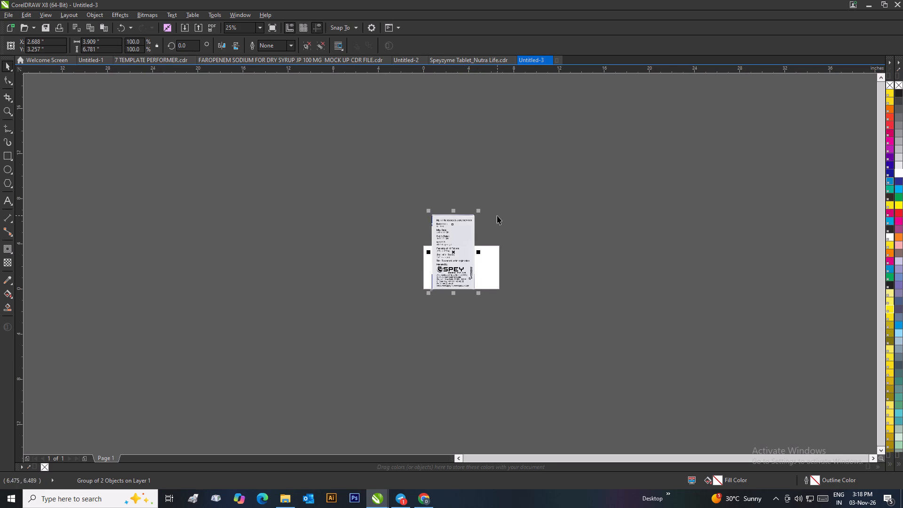
pyautogui.moveTo(481, 212); pyautogui.dragTo(476, 219)
# Set the Untitled-3 page size to the side panel's dimensions, 3.492 inches wide by 6.058 inches high.
pyautogui.moveTo(110, 43); pyautogui.dragTo(81, 43)
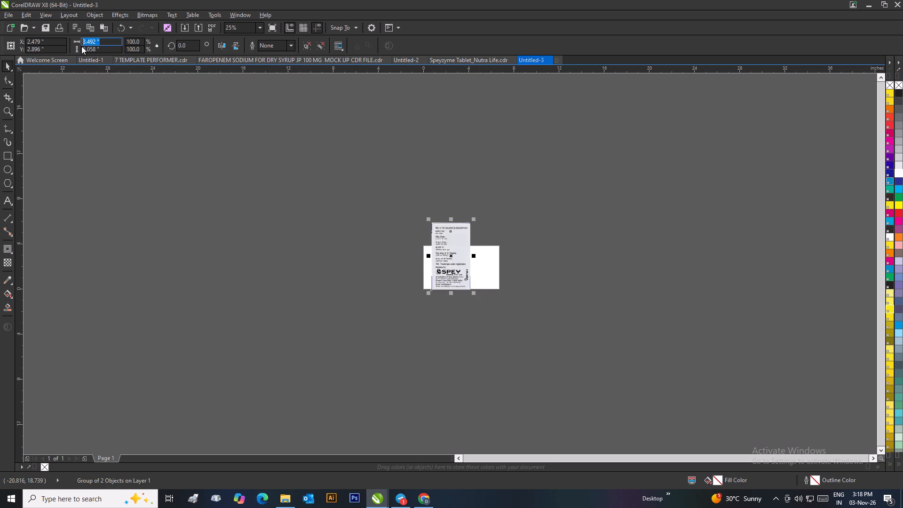
pyautogui.hotkey('ctrl', 'c')
pyautogui.click(216, 160)
pyautogui.moveTo(111, 40); pyautogui.dragTo(88, 44)
pyautogui.press('BackSpace')
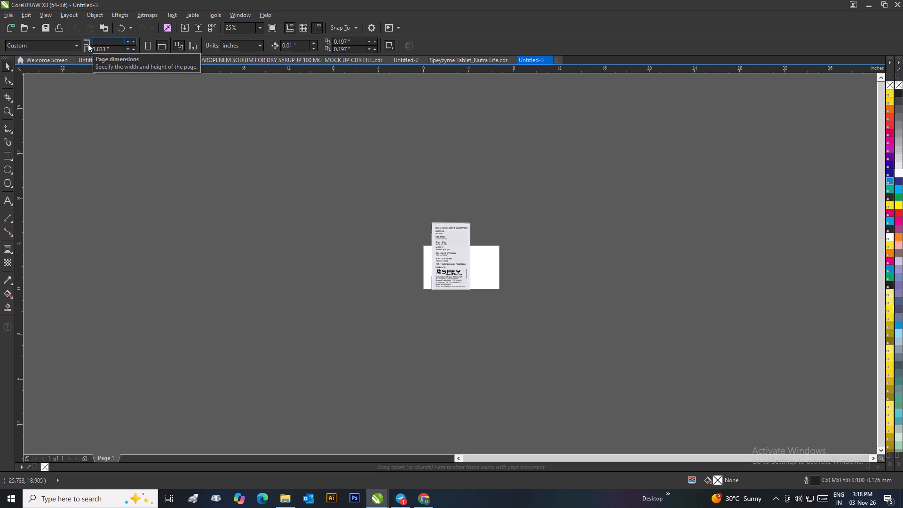
pyautogui.hotkey('ctrl', 'v')
pyautogui.press('Tab')
pyautogui.press('BackSpace')
pyautogui.write('6.0')
pyautogui.write('58')
pyautogui.press('Return')
# Centre the side-panel group on the resized page.
pyautogui.click(443, 243)
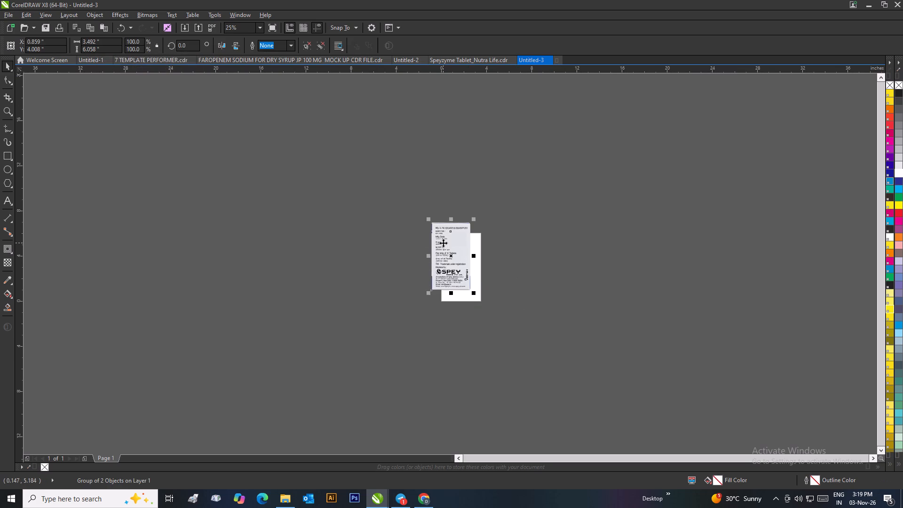
pyautogui.press('p')
pyautogui.click(560, 261)
pyautogui.scroll(1, 496, 260)
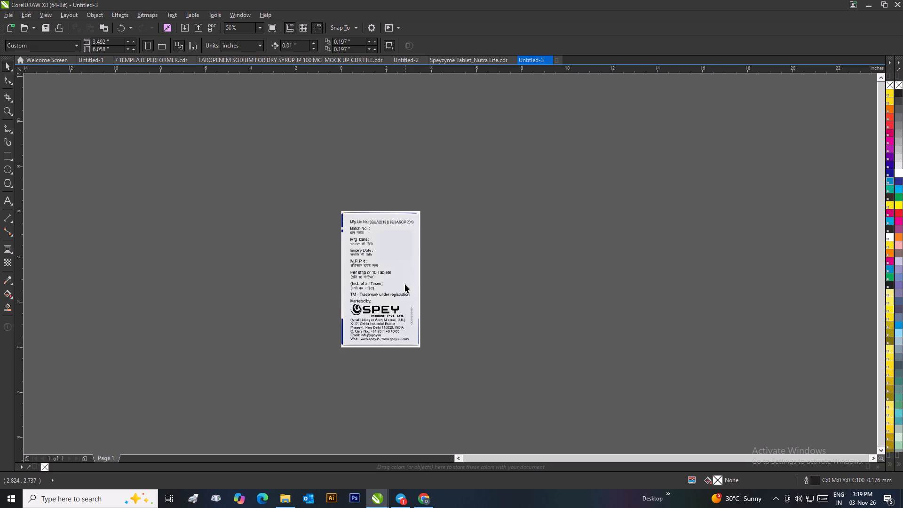
# Start a JPEG export of the side panel to the current desktop folder with the file name Speyzyme left.
pyautogui.click(8, 15)
pyautogui.click(34, 172)
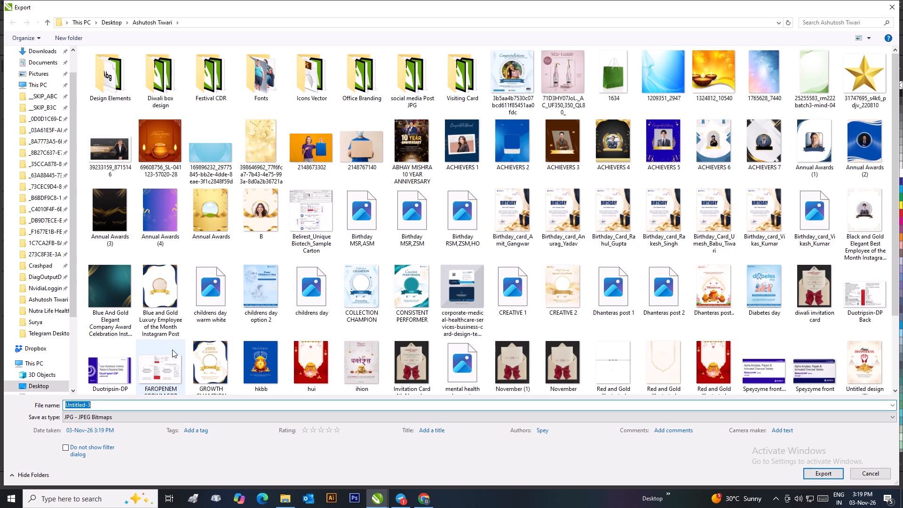
pyautogui.press('BackSpace')
pyautogui.write('spe')
pyautogui.write('yz')
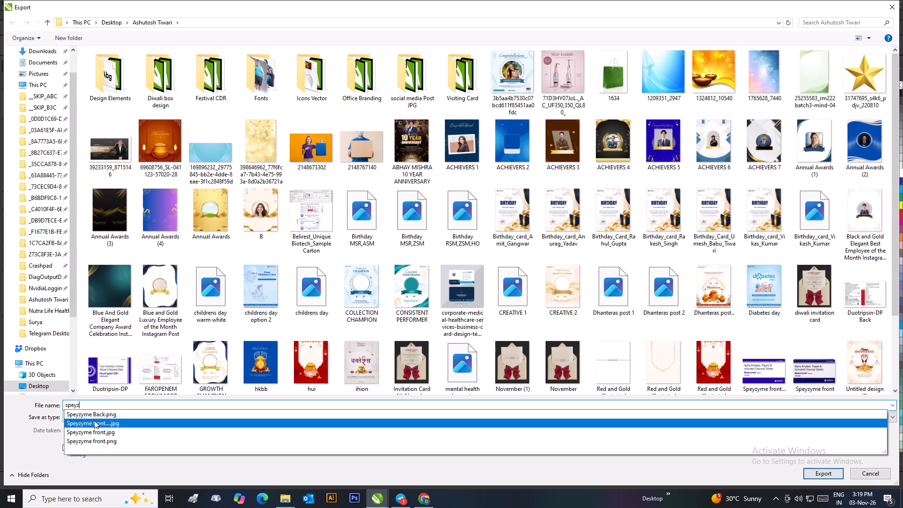
pyautogui.click(94, 421)
pyautogui.click(125, 409)
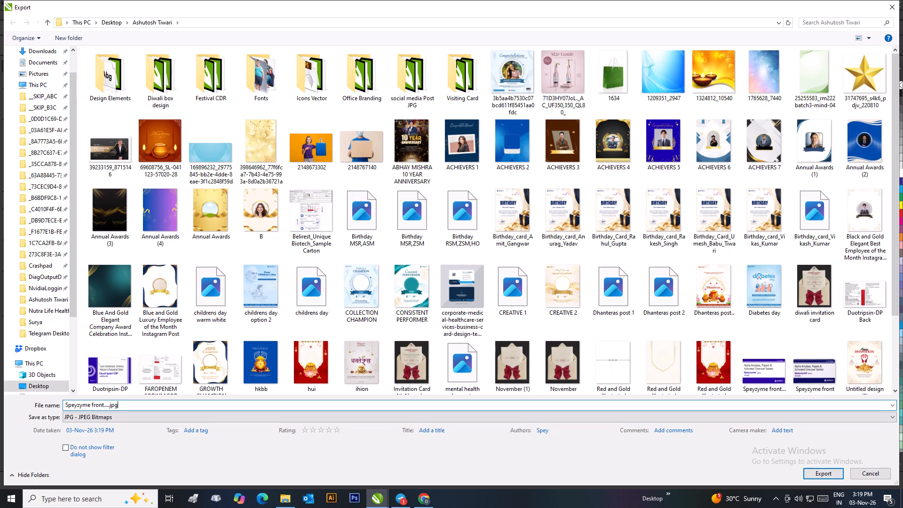
pyautogui.press('BackSpace')
pyautogui.press('BackSpace')
pyautogui.press('BackSpace')
pyautogui.press('BackSpace')
pyautogui.press('BackSpace')
pyautogui.press('BackSpace')
pyautogui.press('BackSpace')
pyautogui.press('BackSpace')
pyautogui.press('BackSpace')
pyautogui.press('BackSpace')
pyautogui.press('BackSpace')
pyautogui.press('BackSpace')
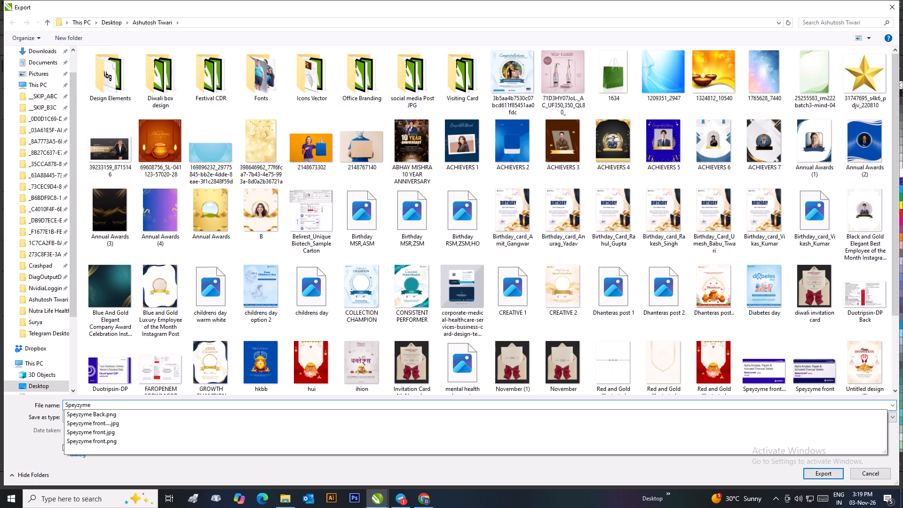
pyautogui.write('left')
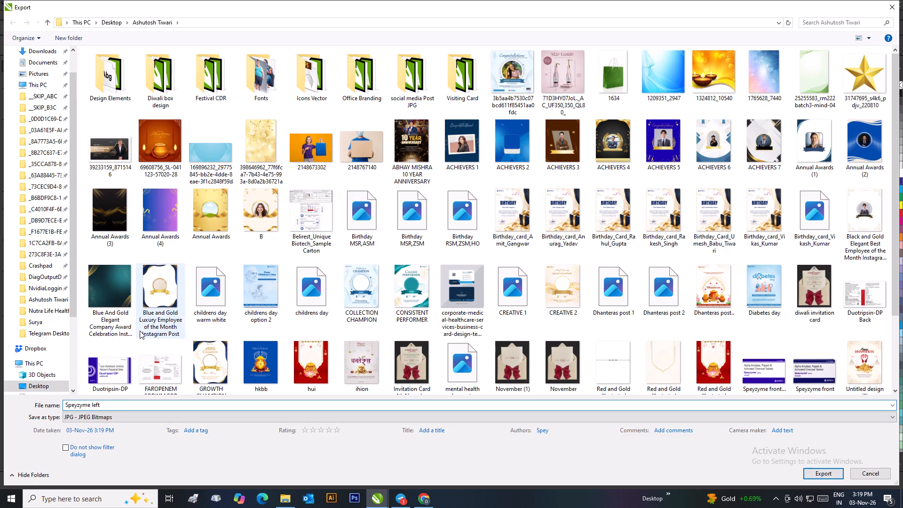
pyautogui.click(825, 474)
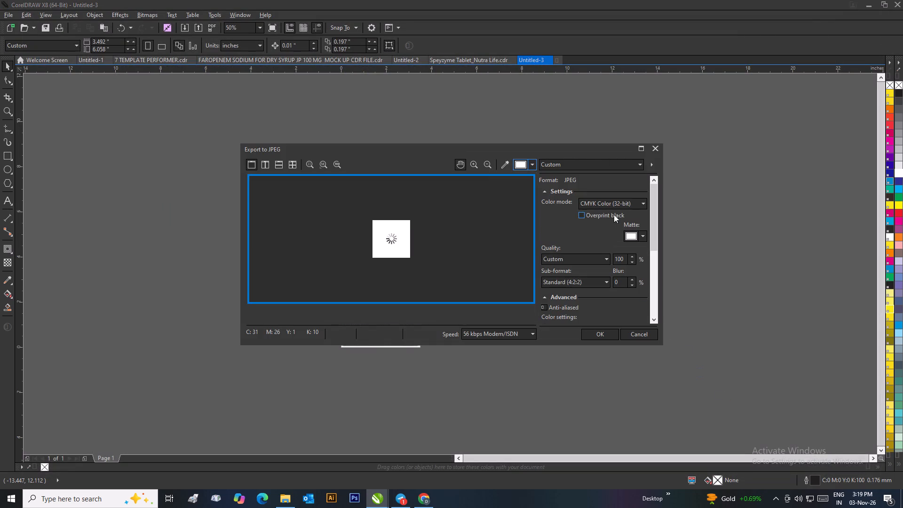
# Set the JPEG colour mode to RGB Color (24-bit) and complete the export.
pyautogui.click(614, 204)
pyautogui.click(602, 220)
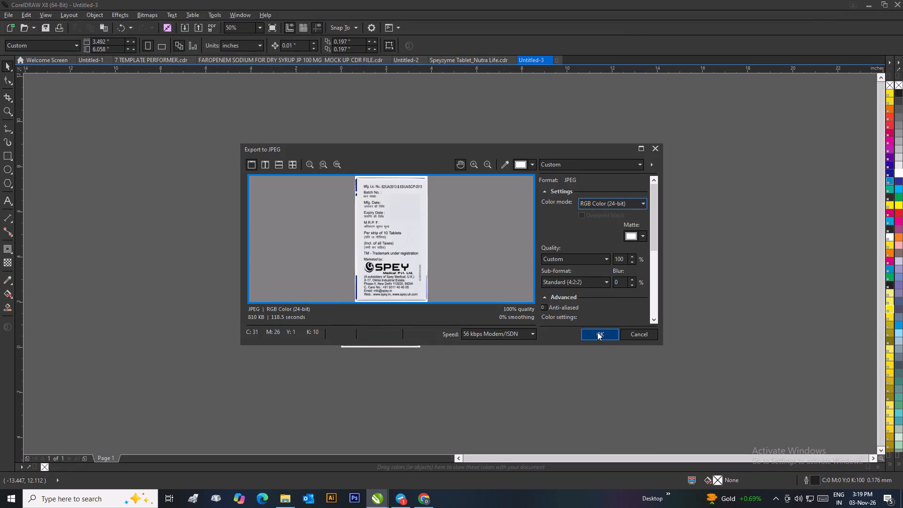
pyautogui.click(597, 332)
# Delete the exported side-panel group from the Untitled-3 page.
pyautogui.click(395, 262)
pyautogui.press('Delete')
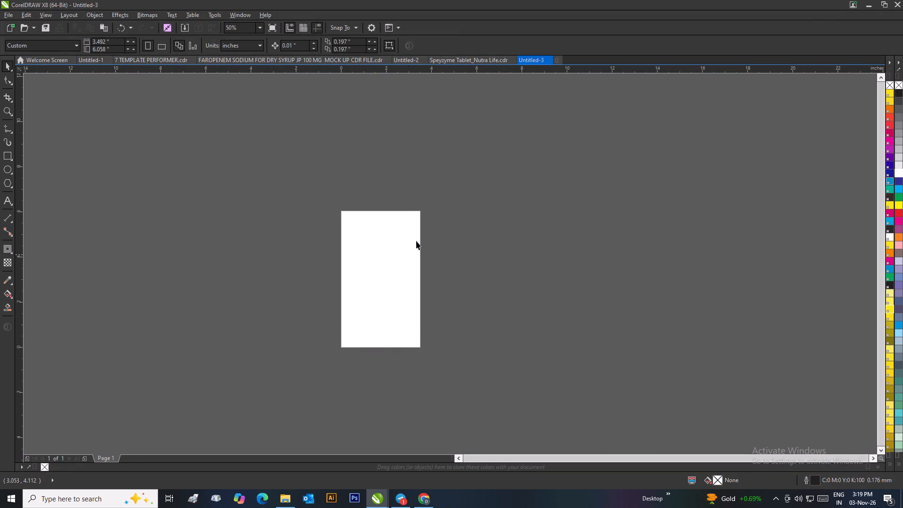
# Look over the carton artwork in the Nutra Life, Untitled-2 and Faropenem documents, ending in the Nutra Life artwork.
pyautogui.click(450, 61)
pyautogui.click(547, 227)
pyautogui.scroll(-2, 502, 221)
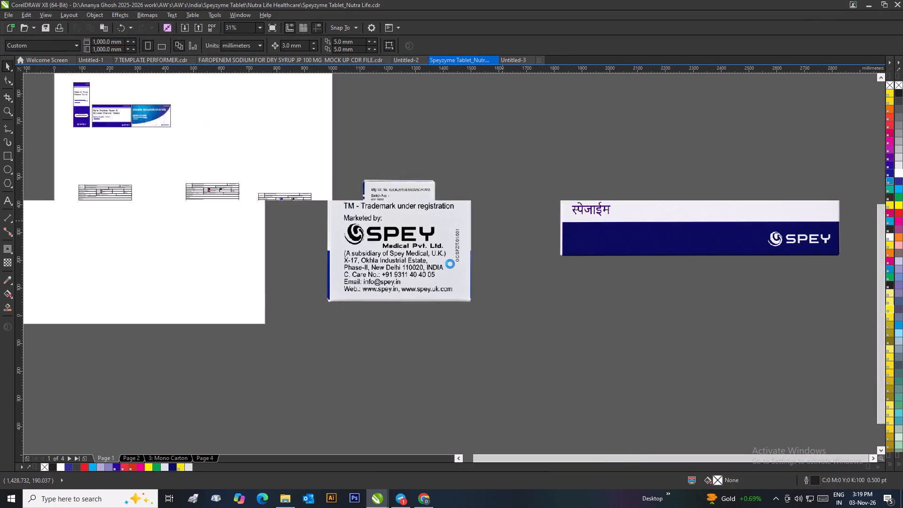
pyautogui.click(400, 60)
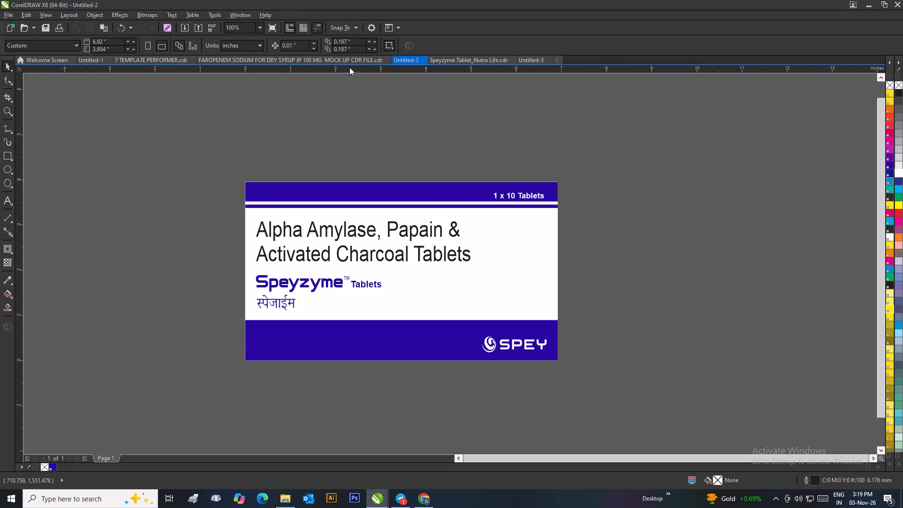
pyautogui.click(332, 61)
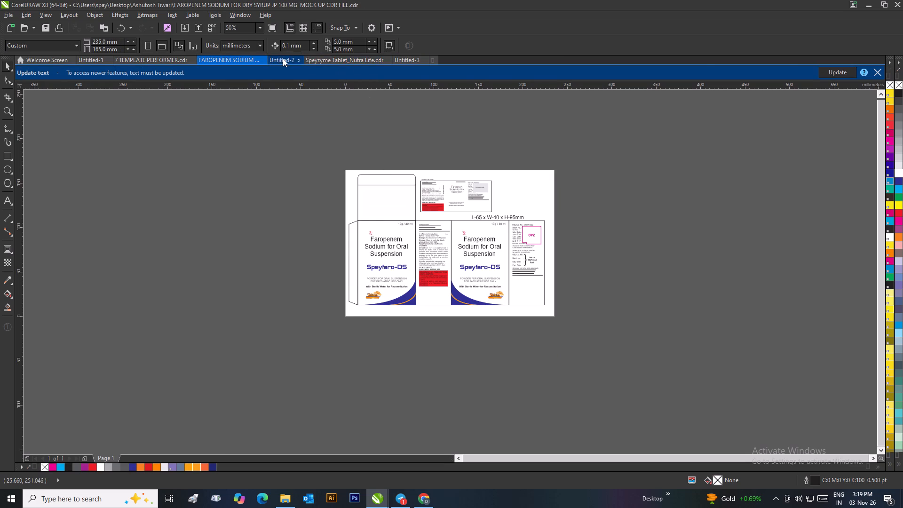
pyautogui.click(281, 58)
pyautogui.scroll(-3, 395, 159)
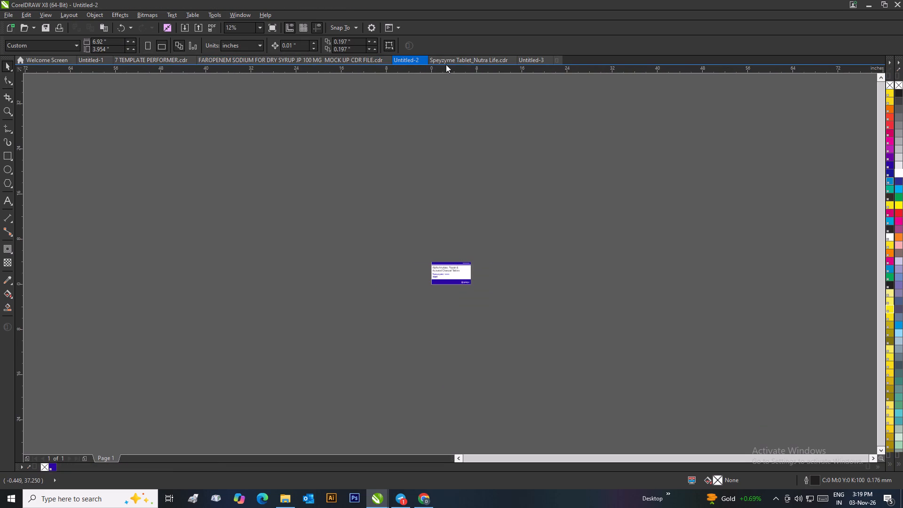
pyautogui.click(448, 62)
pyautogui.scroll(-1, 479, 211)
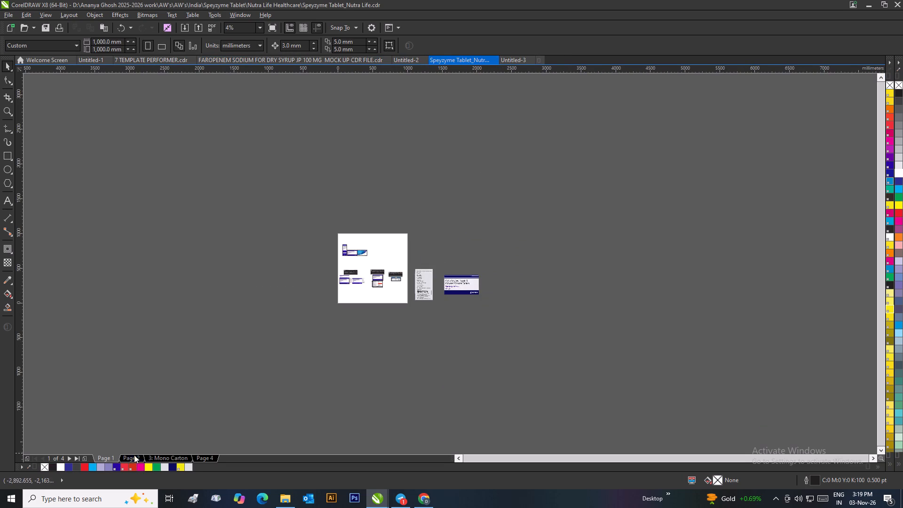
pyautogui.scroll(2, 437, 286)
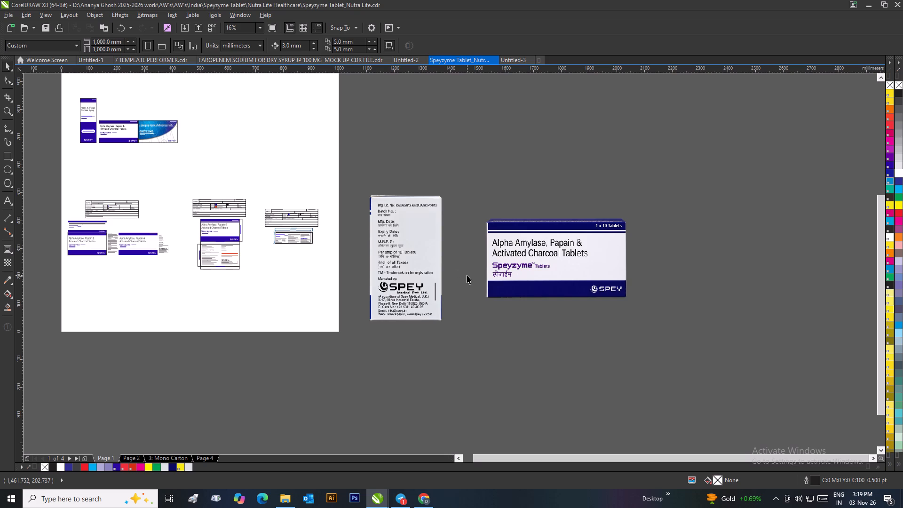
pyautogui.click(467, 276)
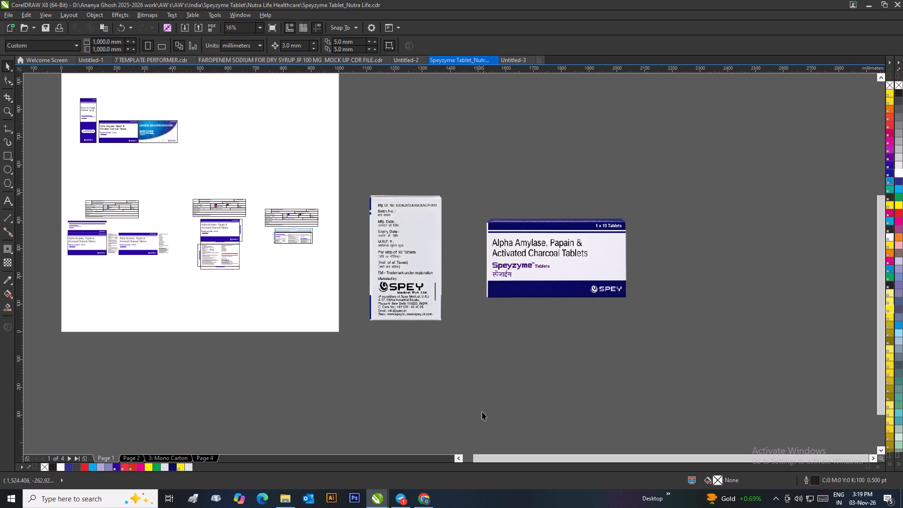
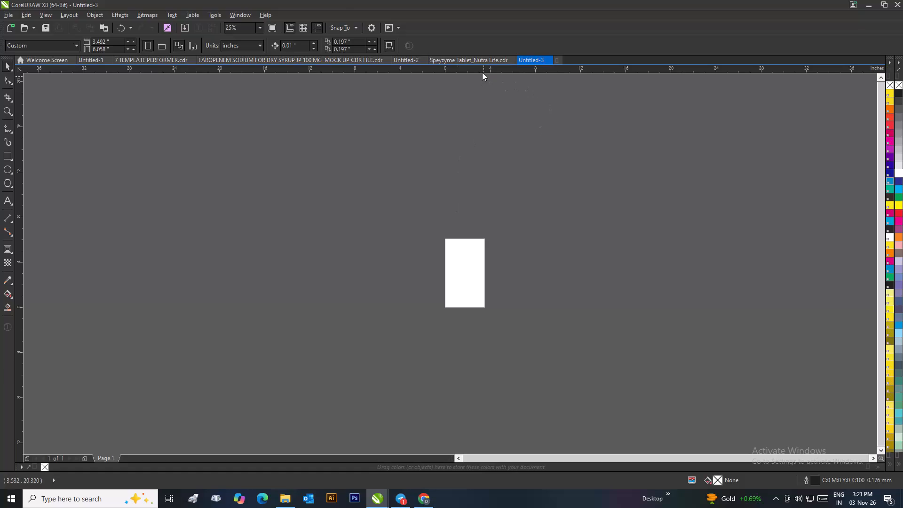
# Close the Speyzyme Tablet_Nutra Life artwork without saving its changes.
pyautogui.click(475, 59)
pyautogui.click(492, 60)
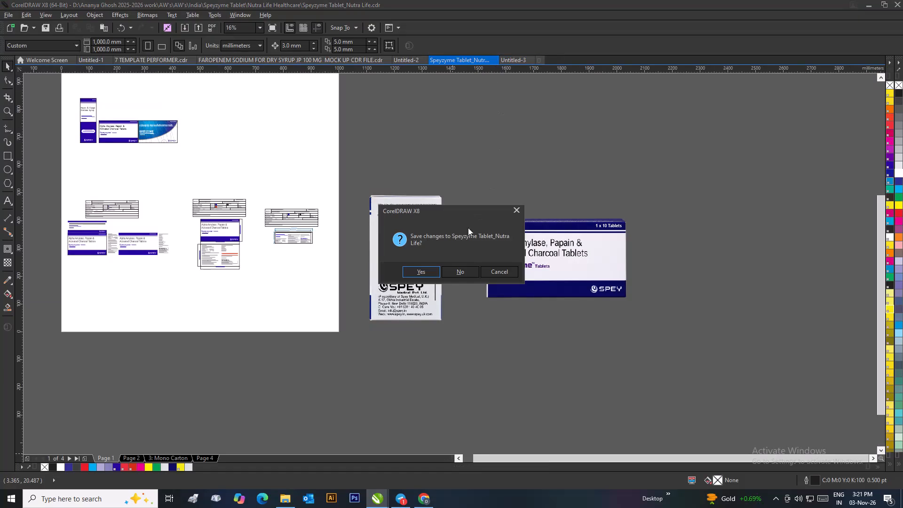
pyautogui.click(458, 267)
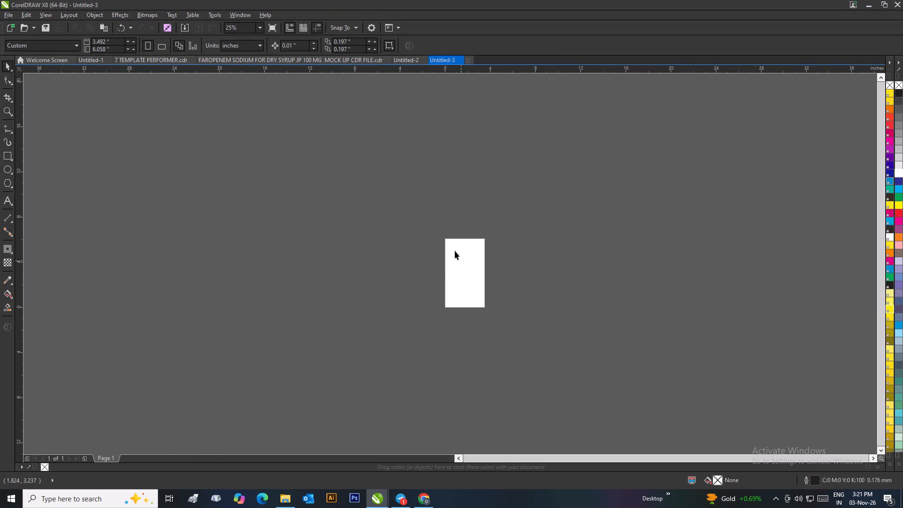
# Close the Untitled-2 document without saving its changes.
pyautogui.click(401, 62)
pyautogui.scroll(1, 456, 269)
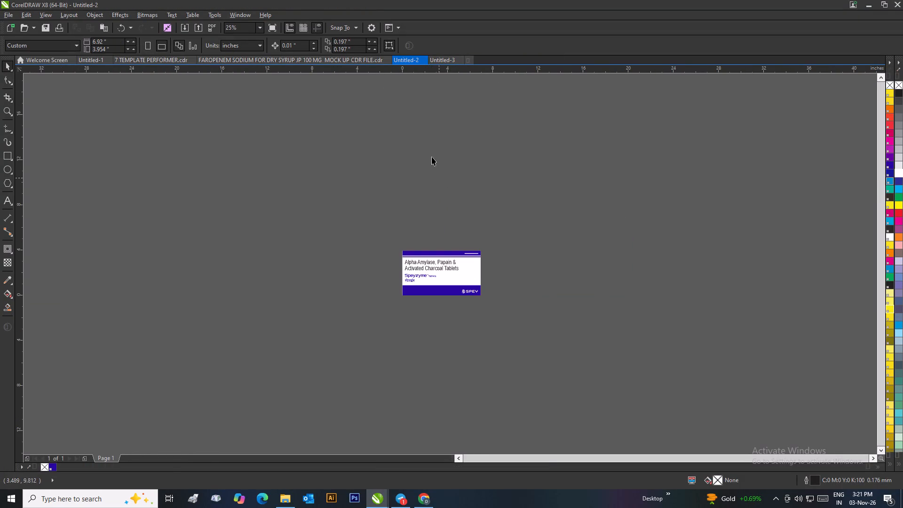
pyautogui.click(423, 60)
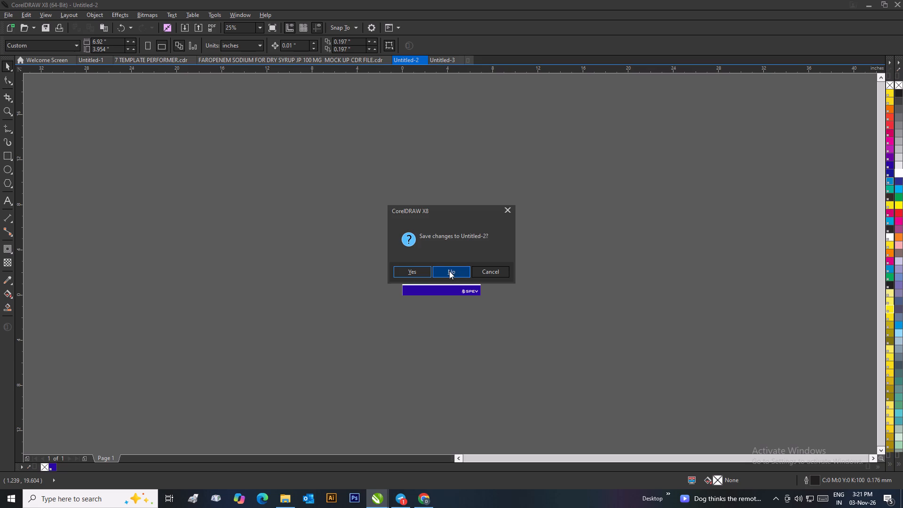
pyautogui.click(449, 271)
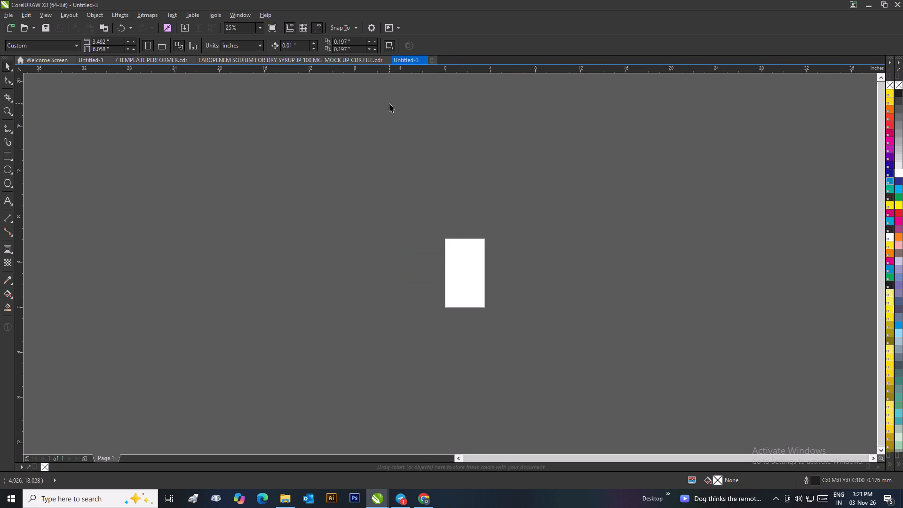
# Open the CorelDRAW drawing Gepatospey_Tablet_Ctn 10x1x15 from the gepatospey folder inside AWs 2026.
pyautogui.hotkey('ctrl', 'o')
pyautogui.click(51, 23)
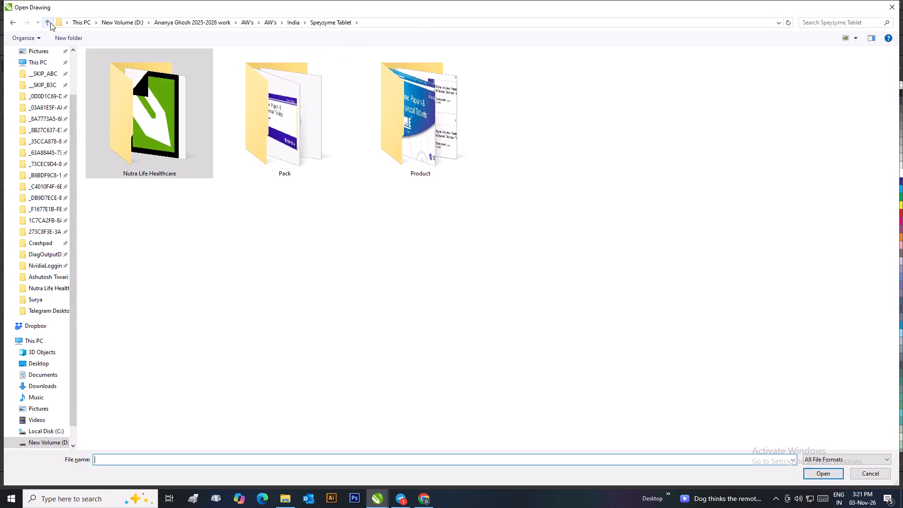
pyautogui.click(50, 23)
pyautogui.scroll(-5, 166, 348)
pyautogui.scroll(-1, 142, 381)
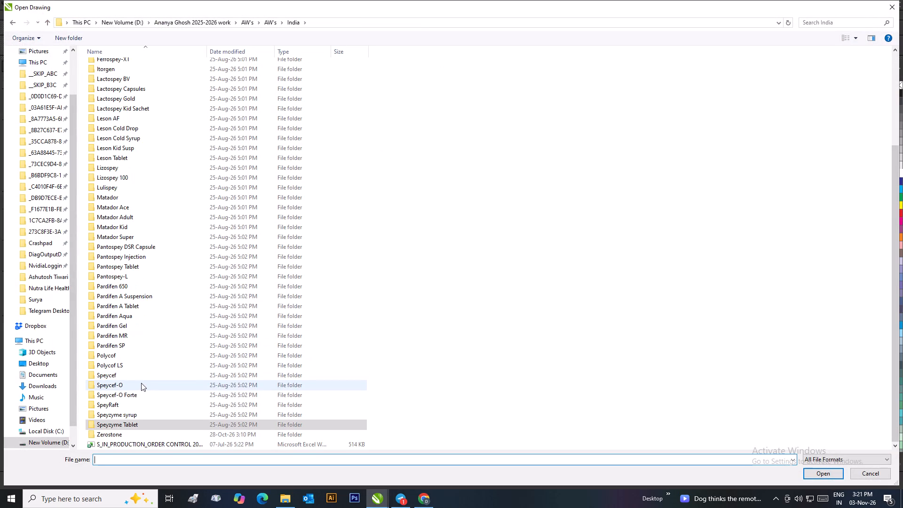
pyautogui.click(47, 20)
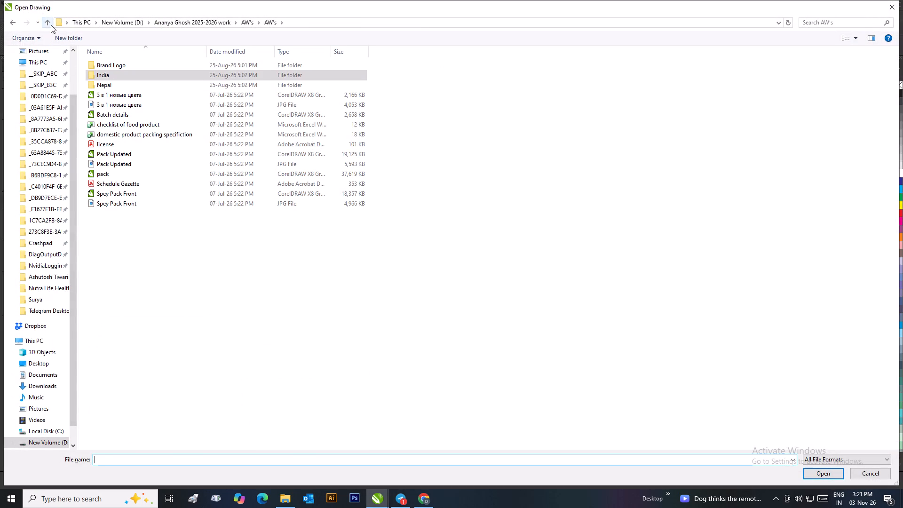
pyautogui.click(51, 25)
pyautogui.click(49, 22)
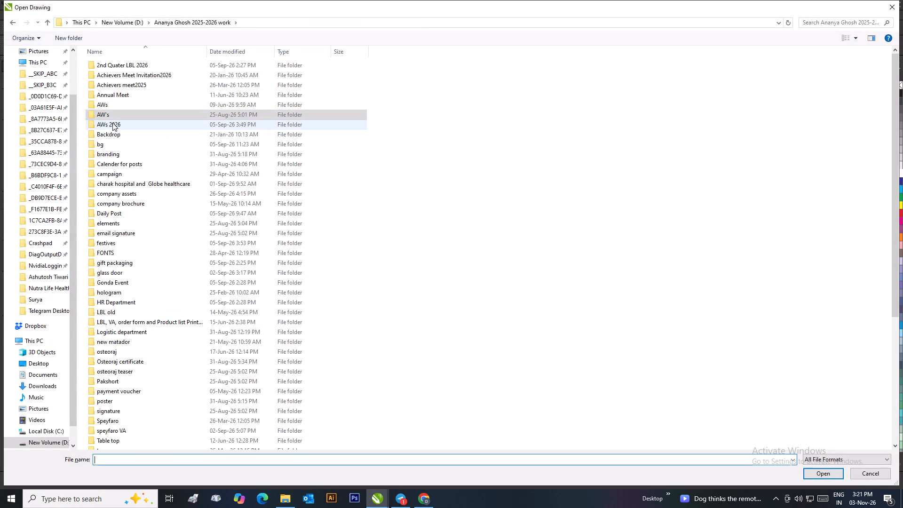
pyautogui.doubleClick(112, 123)
pyautogui.doubleClick(117, 75)
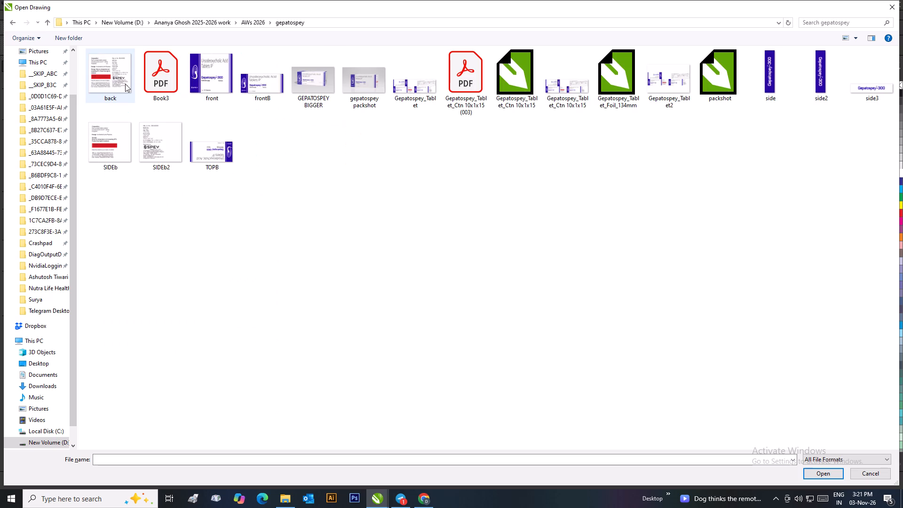
pyautogui.doubleClick(519, 84)
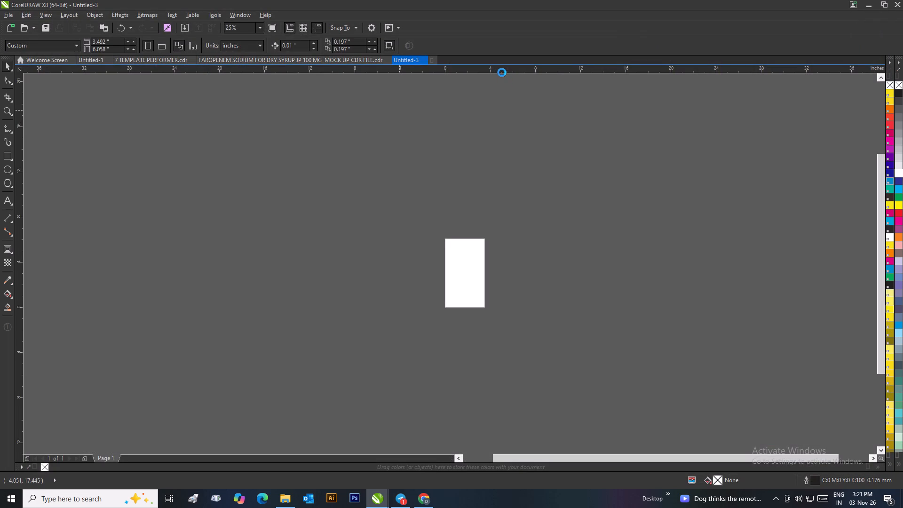
pyautogui.click(475, 357)
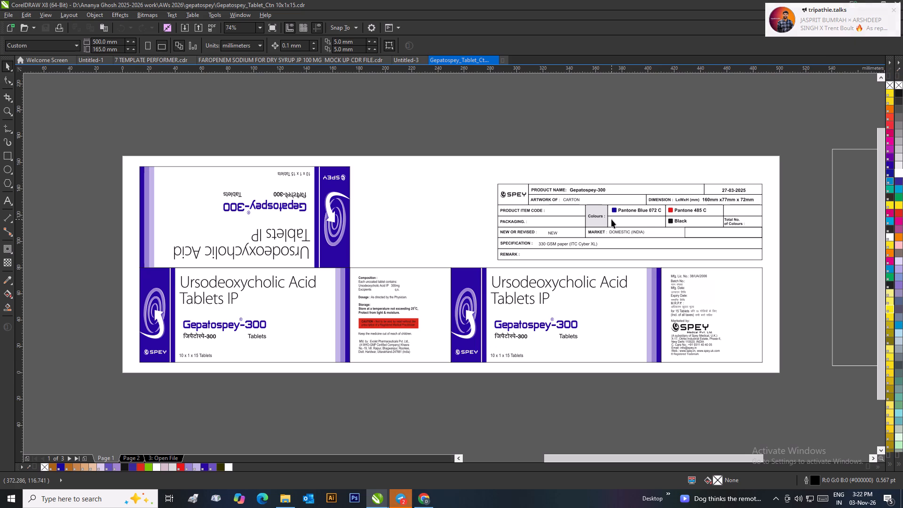
# Examine the Gepatospey-300 carton layouts on Page 1 and Page 2, finishing at the front panels on Page 2.
pyautogui.scroll(-1, 344, 308)
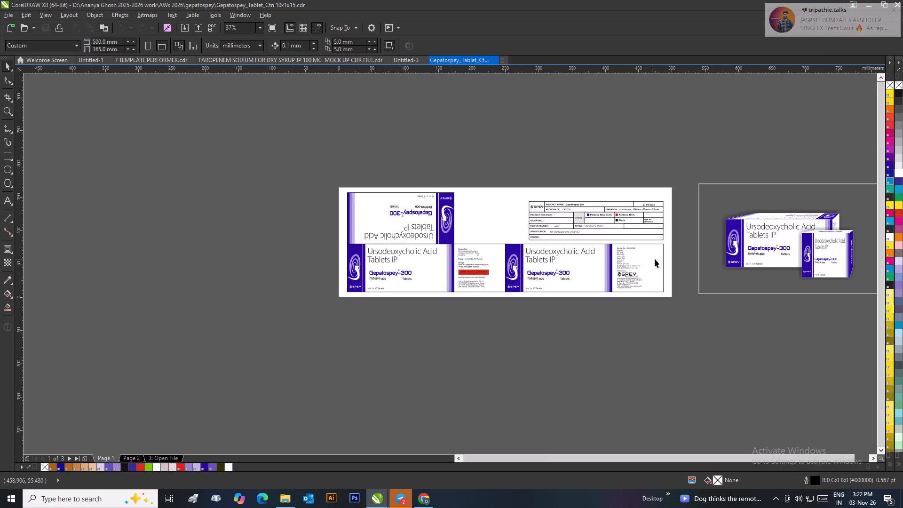
pyautogui.scroll(1, 449, 218)
pyautogui.scroll(-1, 407, 262)
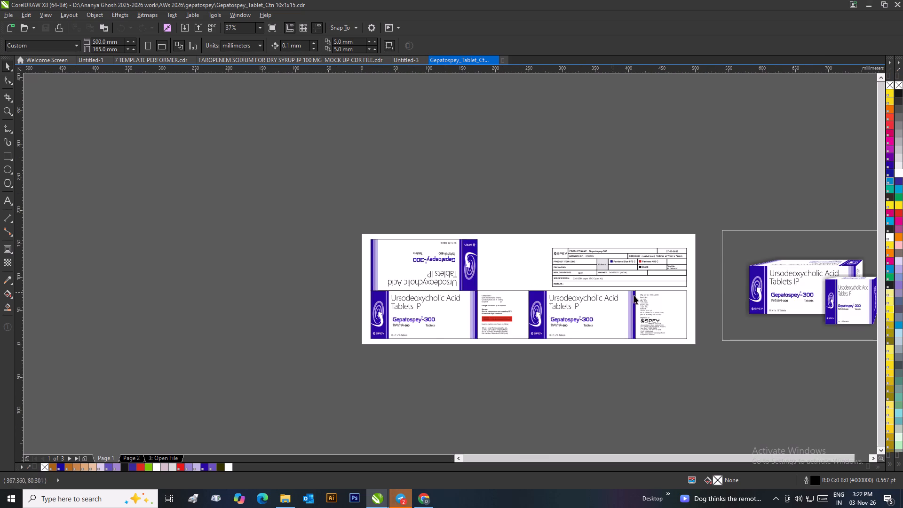
pyautogui.scroll(-1, 664, 304)
pyautogui.scroll(1, 375, 257)
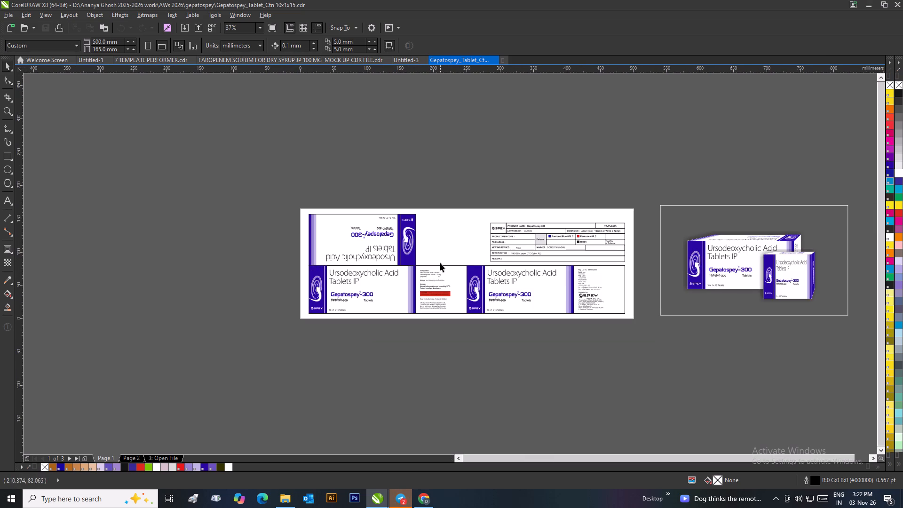
pyautogui.scroll(1, 504, 294)
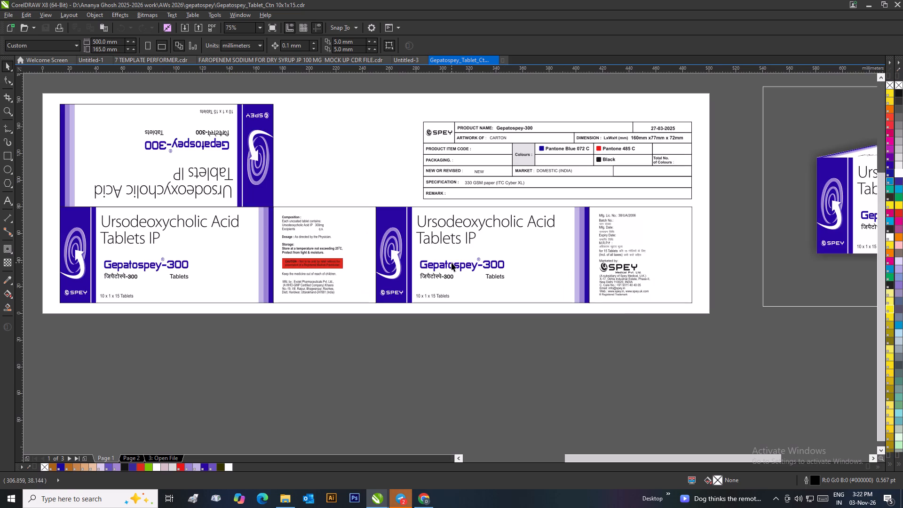
pyautogui.scroll(-2, 447, 259)
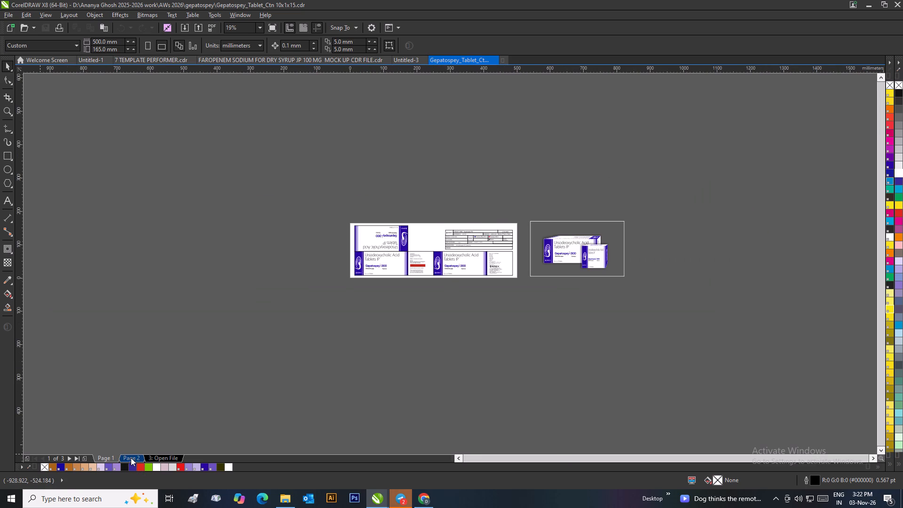
pyautogui.click(131, 458)
pyautogui.scroll(1, 491, 243)
pyautogui.scroll(1, 450, 287)
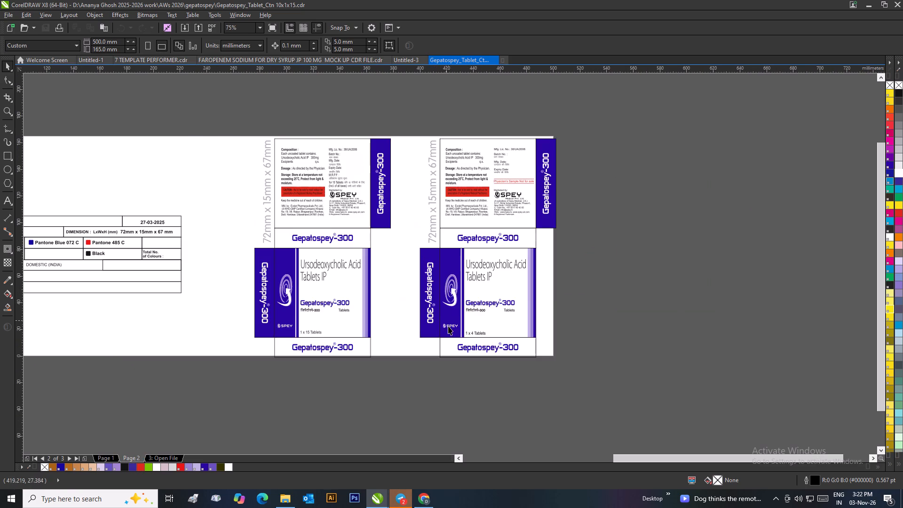
pyautogui.scroll(1, 448, 326)
pyautogui.scroll(-1, 262, 268)
pyautogui.scroll(1, 452, 262)
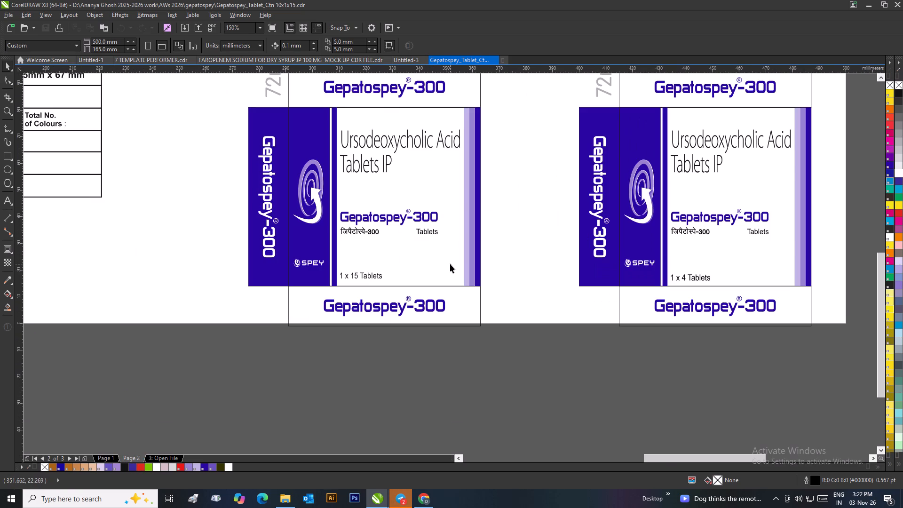
pyautogui.scroll(-1, 451, 261)
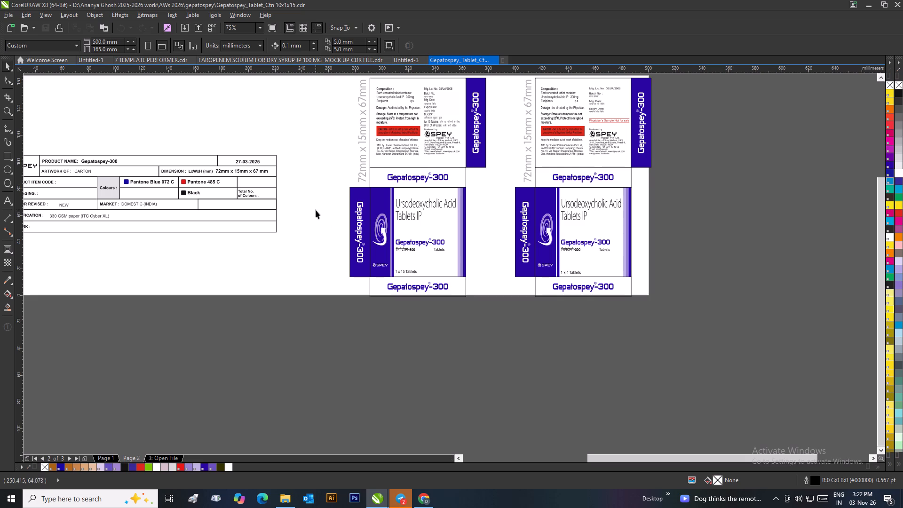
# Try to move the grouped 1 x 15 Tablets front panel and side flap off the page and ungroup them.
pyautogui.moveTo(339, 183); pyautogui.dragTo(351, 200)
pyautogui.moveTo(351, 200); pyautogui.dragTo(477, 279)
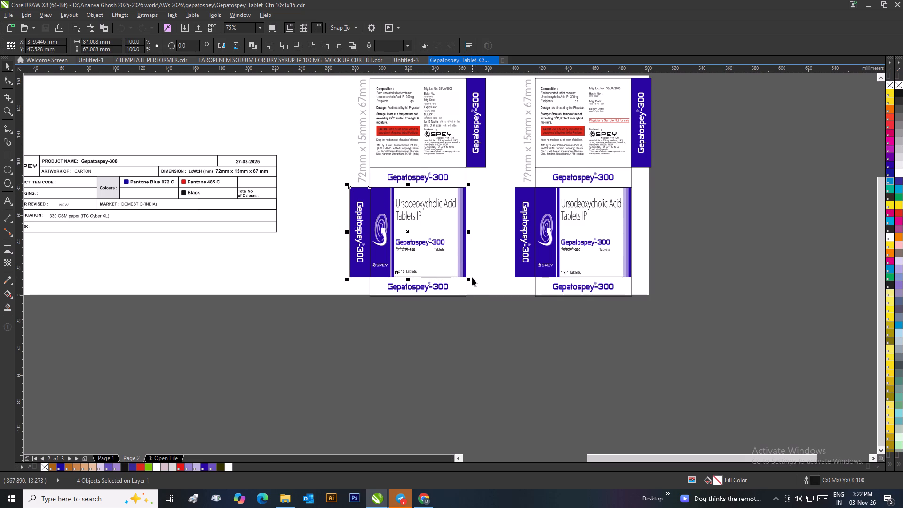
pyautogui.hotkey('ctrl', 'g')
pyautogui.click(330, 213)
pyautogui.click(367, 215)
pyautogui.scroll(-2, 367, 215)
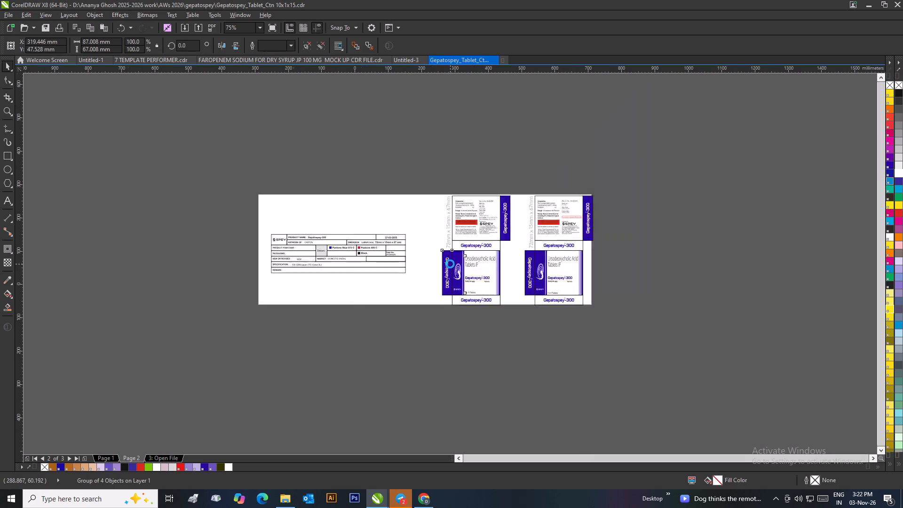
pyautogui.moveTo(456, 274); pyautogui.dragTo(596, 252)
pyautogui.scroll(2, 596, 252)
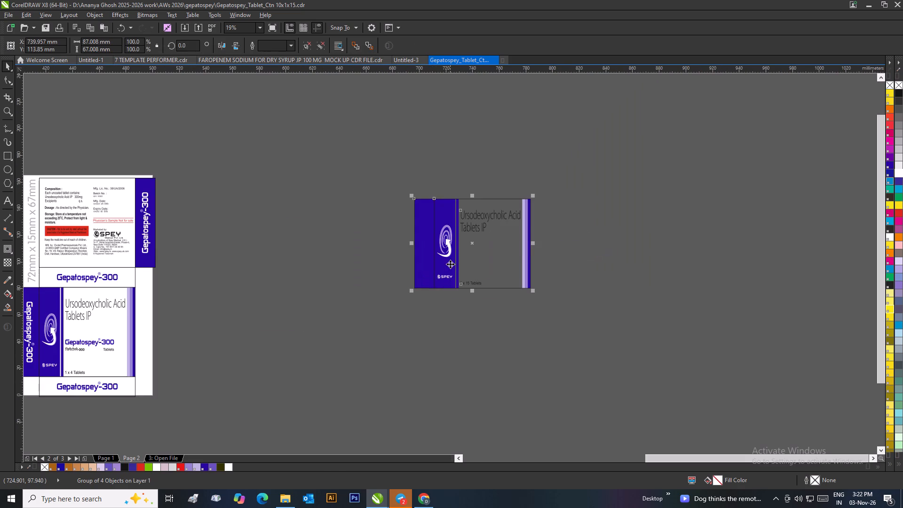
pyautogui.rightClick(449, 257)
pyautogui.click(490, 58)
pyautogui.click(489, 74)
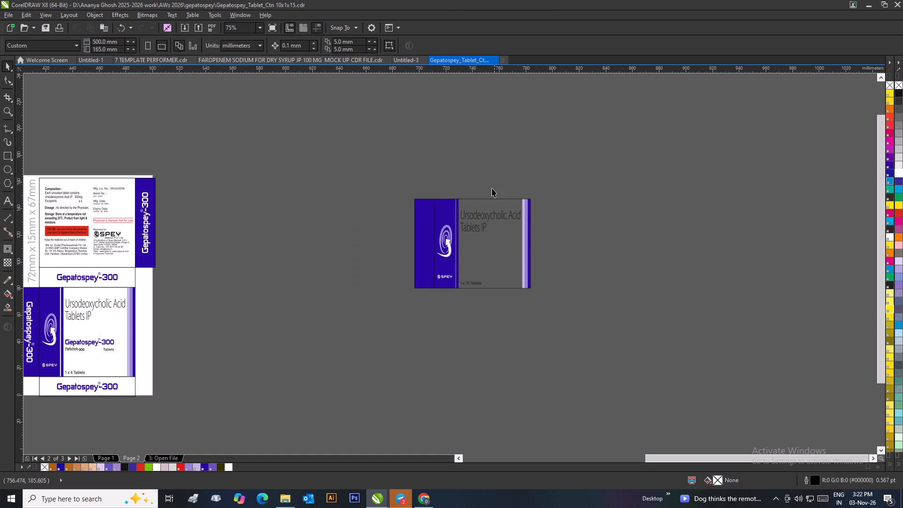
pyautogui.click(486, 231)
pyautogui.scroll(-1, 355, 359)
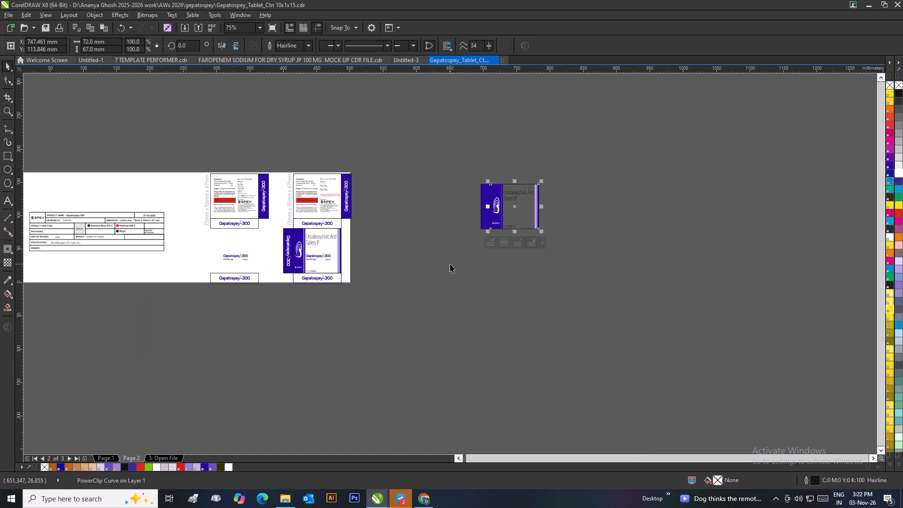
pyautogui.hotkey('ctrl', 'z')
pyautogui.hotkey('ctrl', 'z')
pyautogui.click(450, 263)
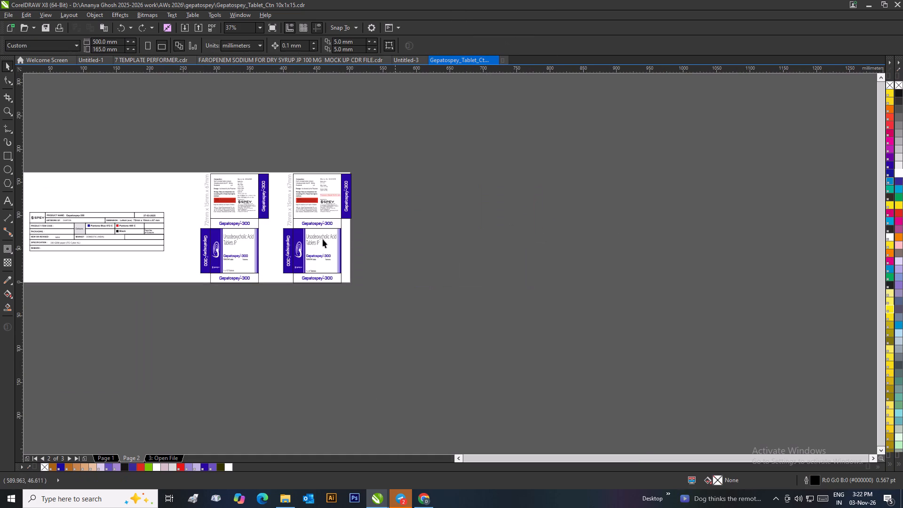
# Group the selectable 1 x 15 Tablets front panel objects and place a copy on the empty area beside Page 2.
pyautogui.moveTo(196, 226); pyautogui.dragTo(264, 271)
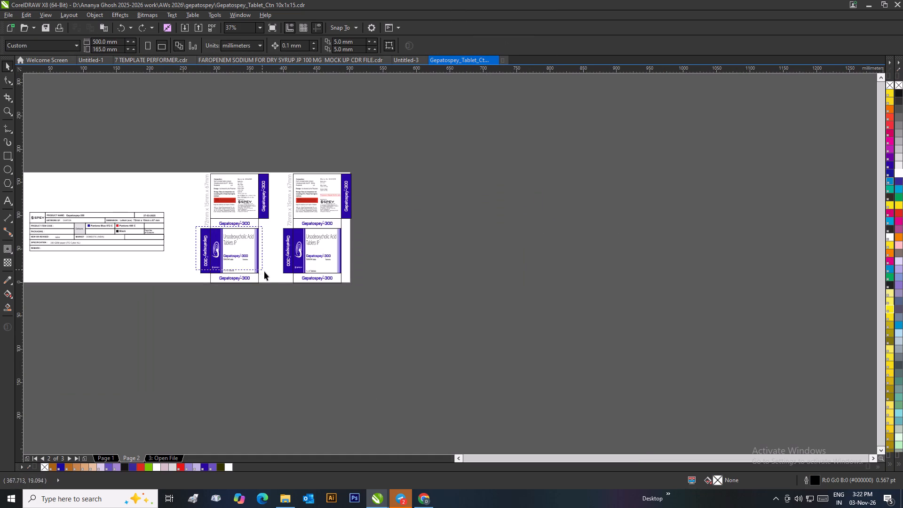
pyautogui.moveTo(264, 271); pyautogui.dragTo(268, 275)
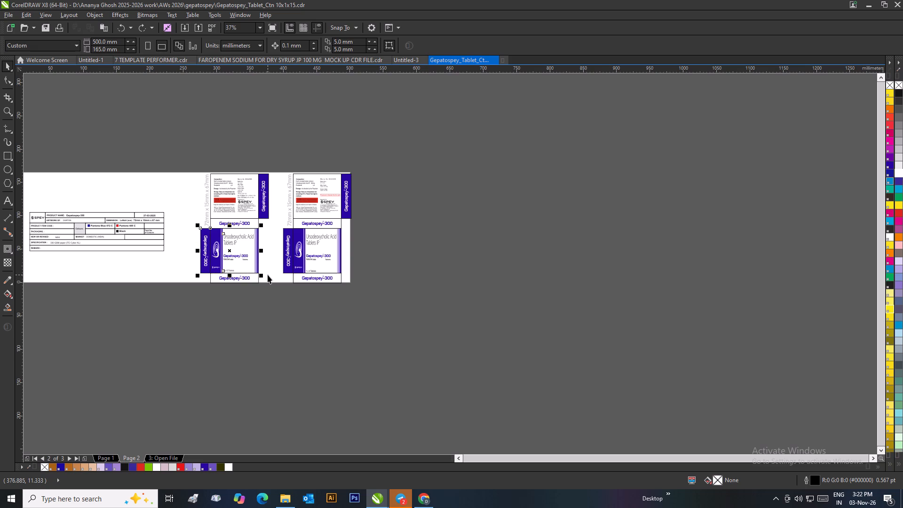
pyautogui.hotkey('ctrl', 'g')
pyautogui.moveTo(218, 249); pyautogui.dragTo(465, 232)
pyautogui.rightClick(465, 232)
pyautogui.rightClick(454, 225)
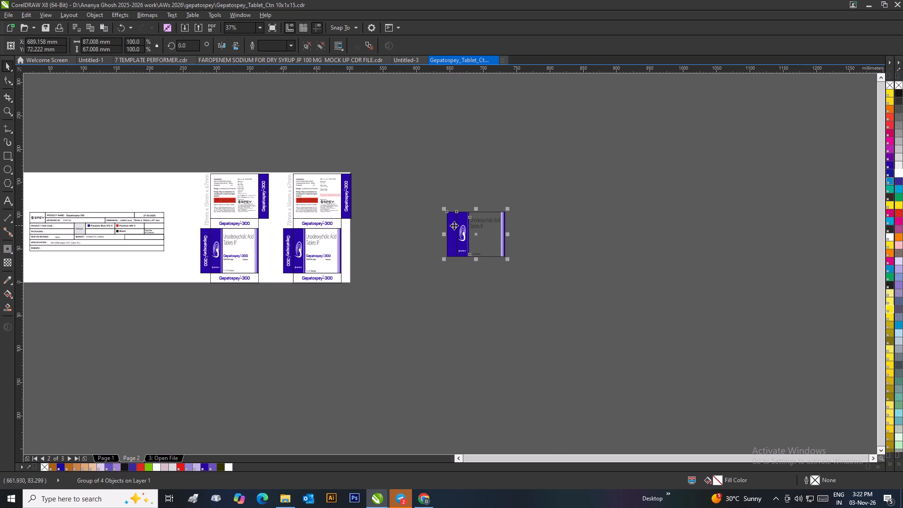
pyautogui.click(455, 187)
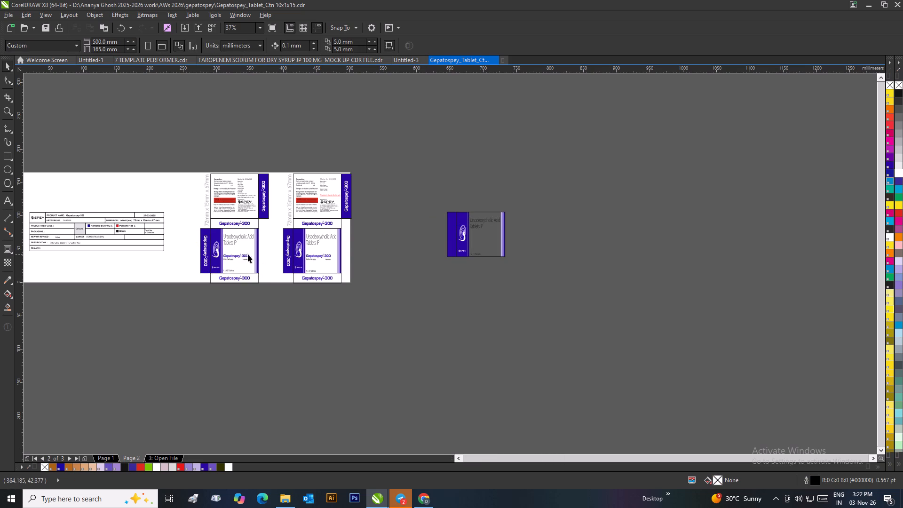
# Ungroup all objects in the group holding the 1 x 15 carton's Gepatospey-300 lettering.
pyautogui.click(240, 254)
pyautogui.rightClick(225, 258)
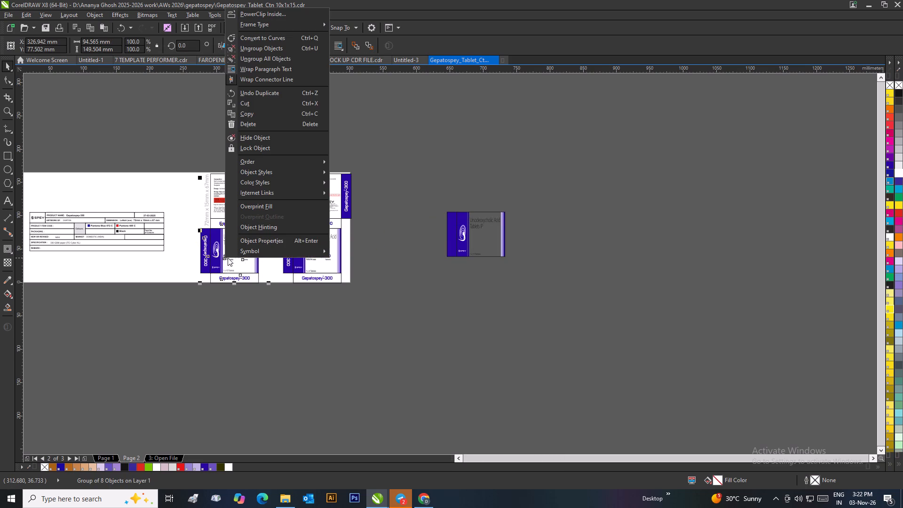
pyautogui.click(275, 58)
pyautogui.click(272, 88)
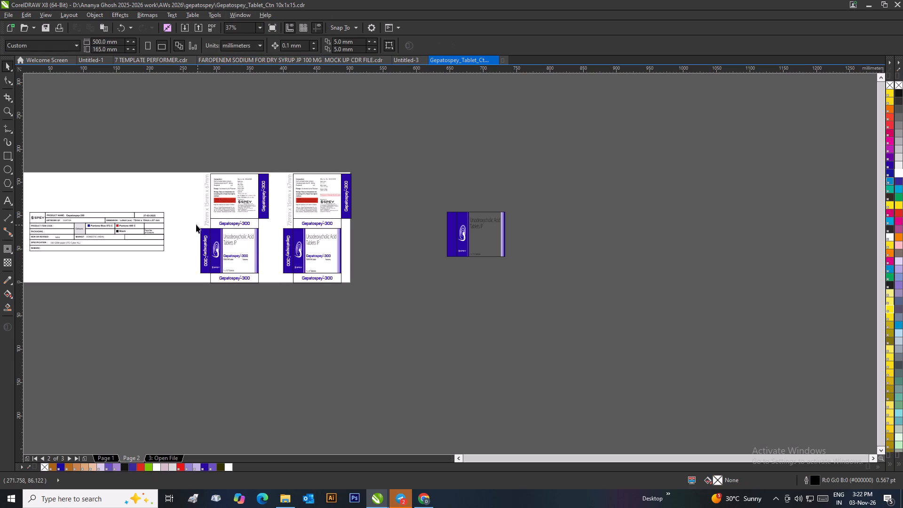
# Place a copy of the complete 1 x 15 Tablets front panel with its side flap beside Page 2, past the earlier copy.
pyautogui.moveTo(194, 228); pyautogui.dragTo(271, 276)
pyautogui.moveTo(230, 251); pyautogui.dragTo(563, 222)
pyautogui.moveTo(563, 222); pyautogui.dragTo(561, 226, button='right')
pyautogui.moveTo(563, 222); pyautogui.dragTo(564, 223)
# Delete the incomplete front-panel copy that lacks the Gepatospey-300 lettering.
pyautogui.moveTo(519, 202); pyautogui.dragTo(406, 282)
pyautogui.press('Delete')
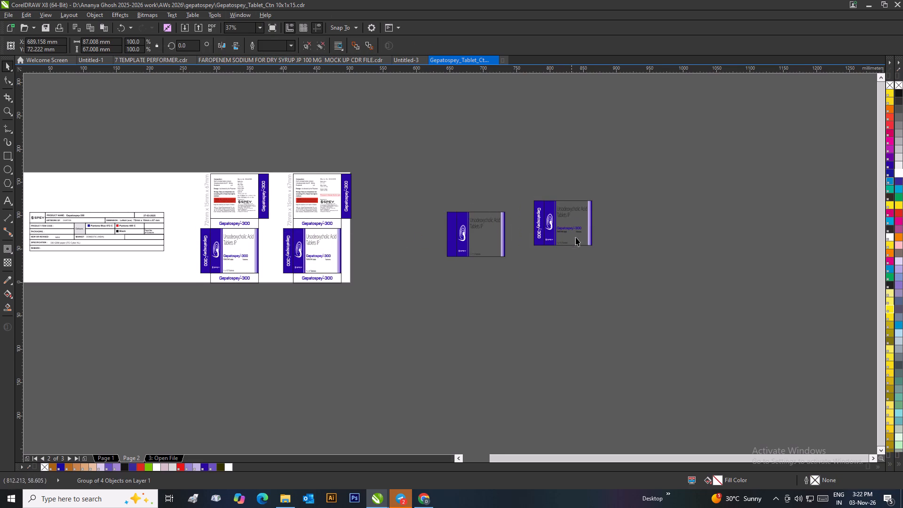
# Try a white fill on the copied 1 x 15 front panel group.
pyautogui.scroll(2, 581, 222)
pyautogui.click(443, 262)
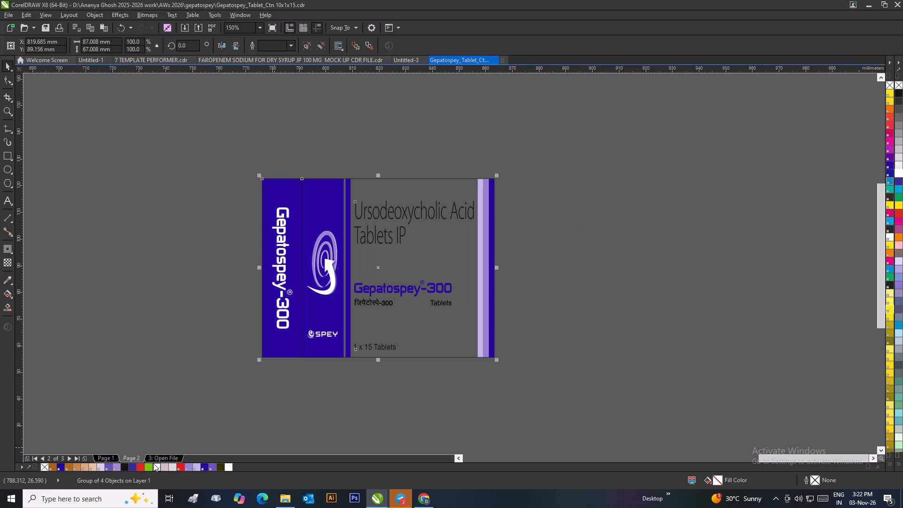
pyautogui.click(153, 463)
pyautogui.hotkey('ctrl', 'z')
# Ungroup the copied front panel and delete the vertical Gepatospey-300 lettering from its side flap.
pyautogui.rightClick(305, 292)
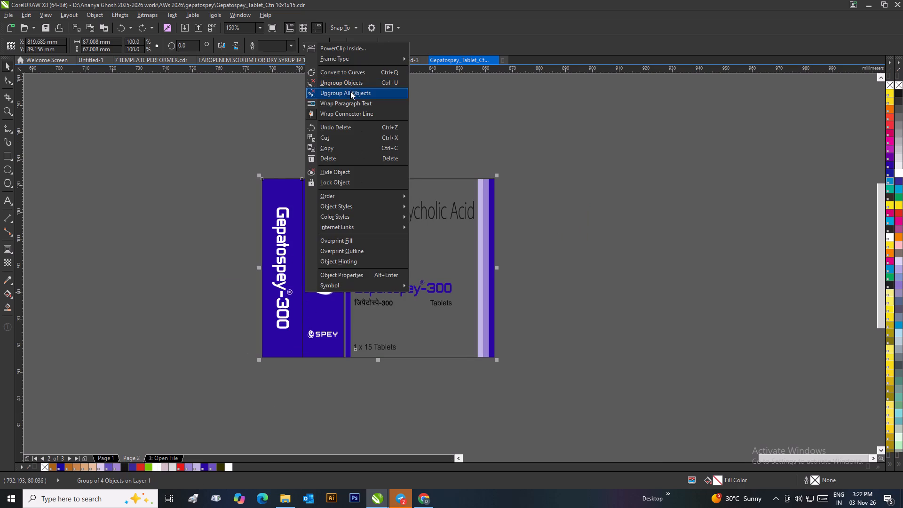
pyautogui.click(355, 99)
pyautogui.click(367, 115)
pyautogui.moveTo(243, 160); pyautogui.dragTo(302, 402)
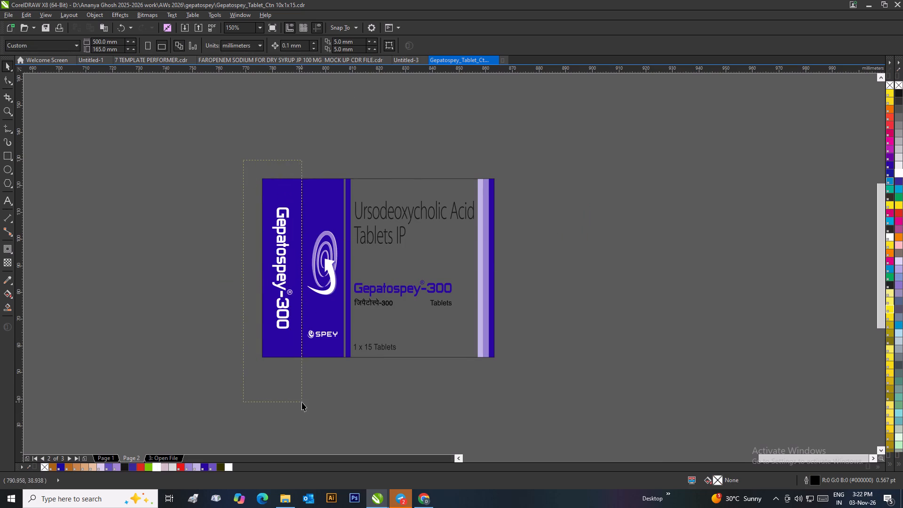
pyautogui.moveTo(302, 402); pyautogui.dragTo(303, 405)
pyautogui.press('Delete')
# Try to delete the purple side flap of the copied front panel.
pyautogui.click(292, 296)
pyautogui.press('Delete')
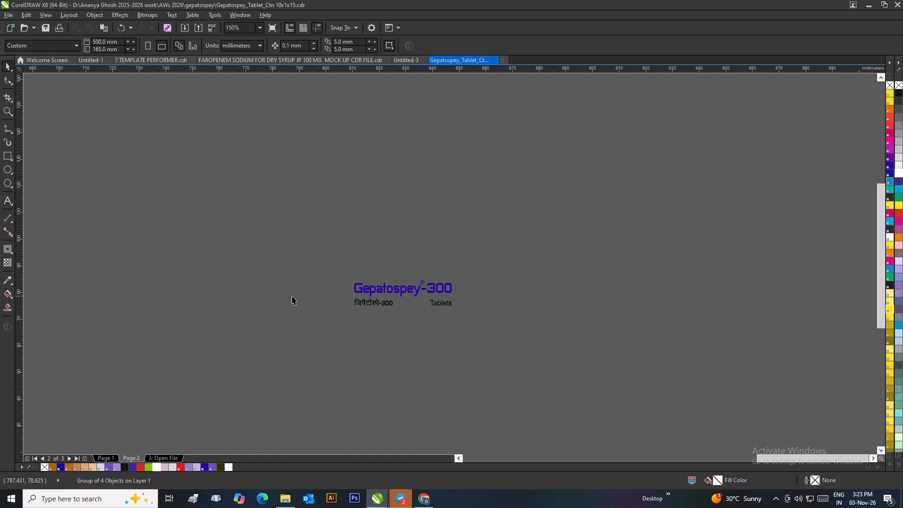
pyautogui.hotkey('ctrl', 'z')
# Ungroup all objects in the remaining panel group and delete the purple side flap.
pyautogui.rightClick(289, 275)
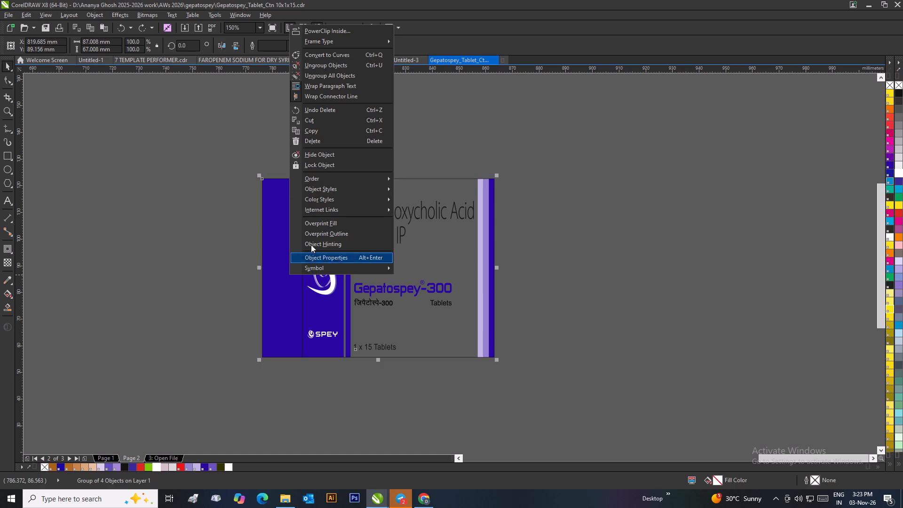
pyautogui.click(339, 75)
pyautogui.click(348, 92)
pyautogui.click(264, 227)
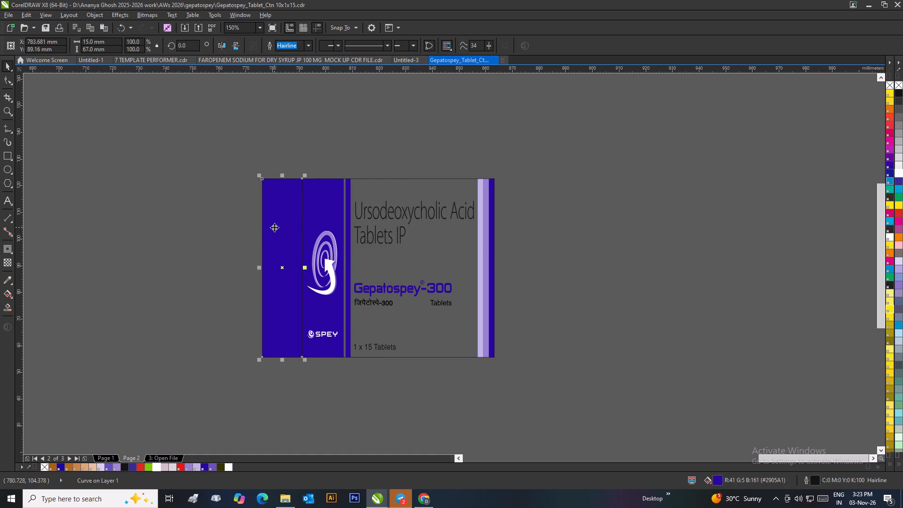
pyautogui.press('Delete')
# Fill the front panel's PowerClip frame with white.
pyautogui.click(386, 184)
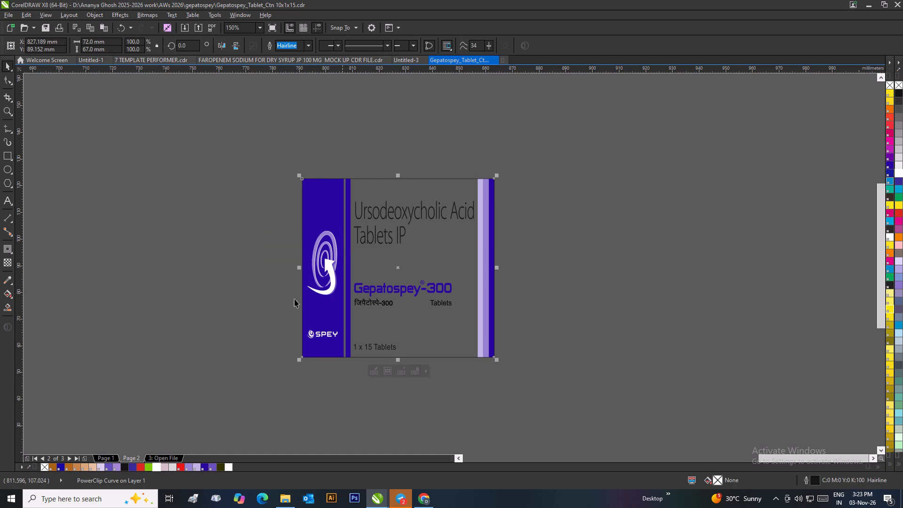
pyautogui.click(155, 468)
pyautogui.moveTo(239, 347); pyautogui.dragTo(245, 337)
# Group all objects of the white-filled Gepatospey-300 front panel.
pyautogui.moveTo(295, 154); pyautogui.dragTo(409, 325)
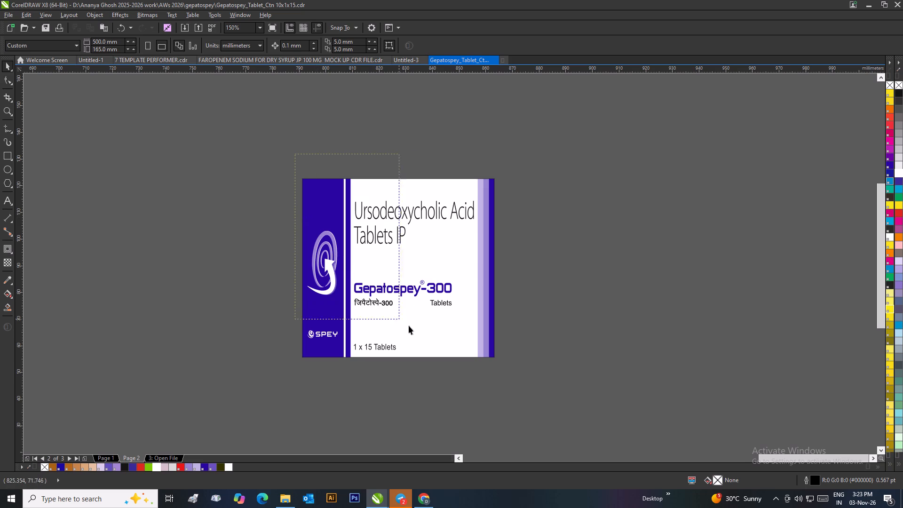
pyautogui.moveTo(409, 325); pyautogui.dragTo(519, 391)
pyautogui.hotkey('ctrl', 'g')
pyautogui.click(528, 313)
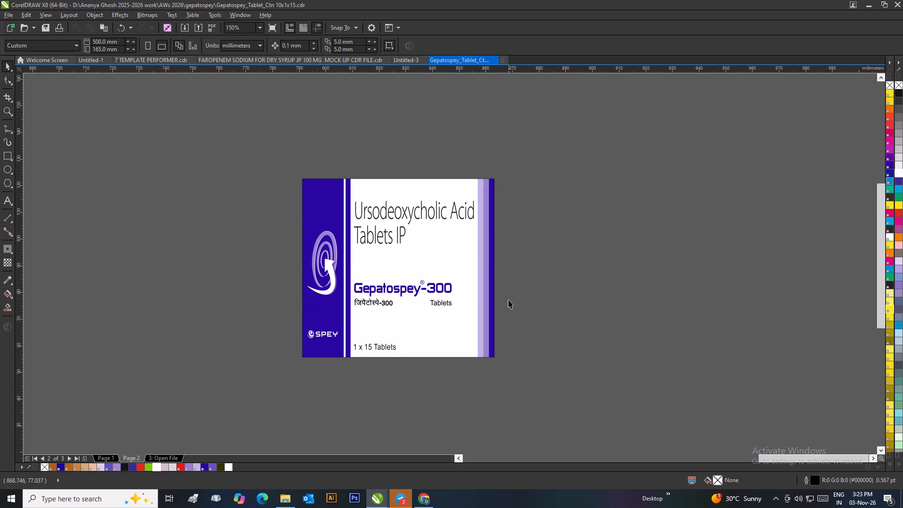
pyautogui.click(524, 255)
# Copy the grouped front panel into the Untitled-3 document and centre it on the page.
pyautogui.click(454, 241)
pyautogui.rightClick(454, 241)
pyautogui.click(482, 345)
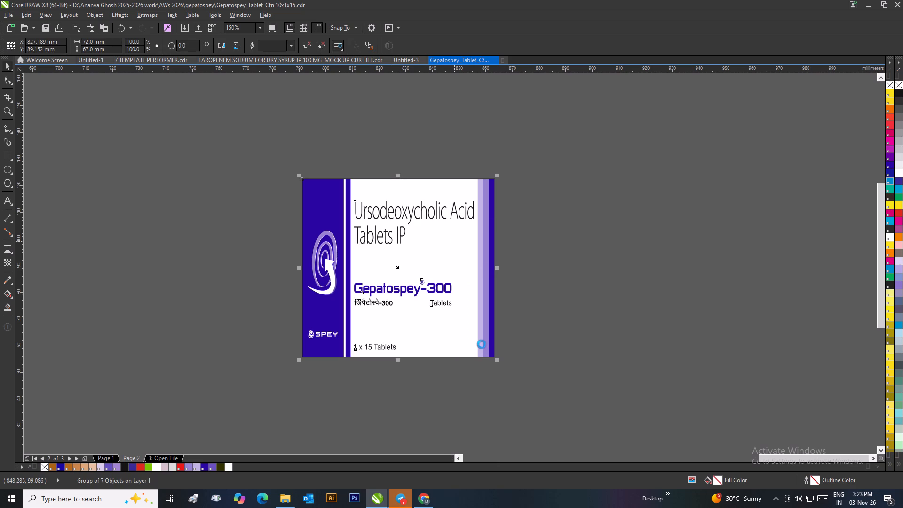
pyautogui.click(406, 60)
pyautogui.scroll(-1, 436, 187)
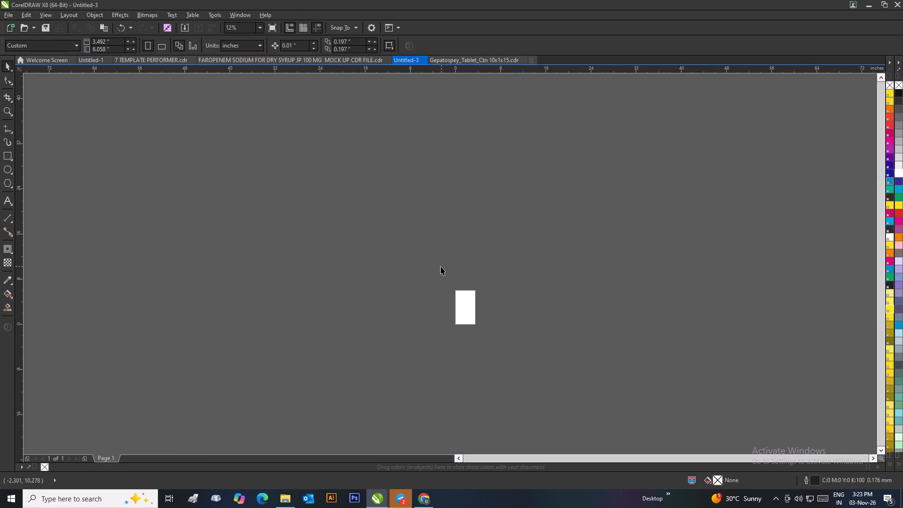
pyautogui.hotkey('ctrl', 'v')
pyautogui.press('p')
# Enlarge the pasted front panel proportionally to about 4.3 by 4 inches.
pyautogui.scroll(3, 470, 299)
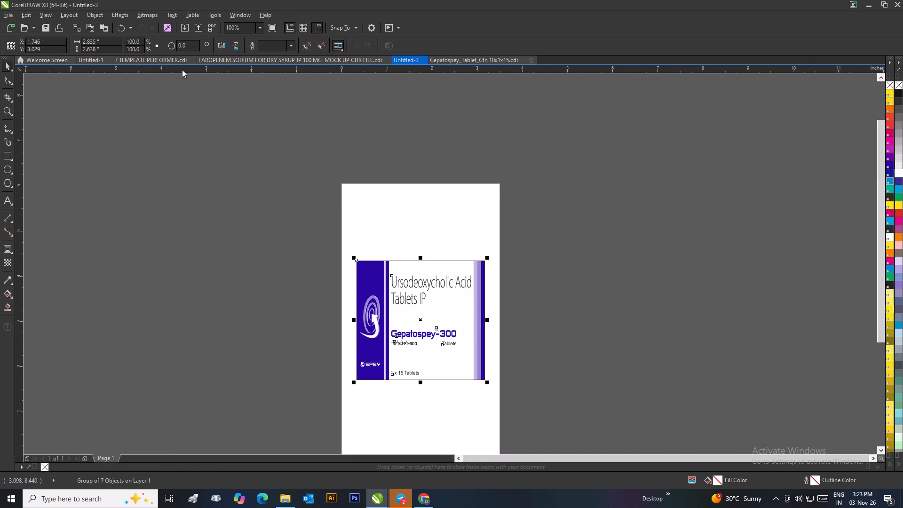
pyautogui.moveTo(487, 257); pyautogui.dragTo(522, 239)
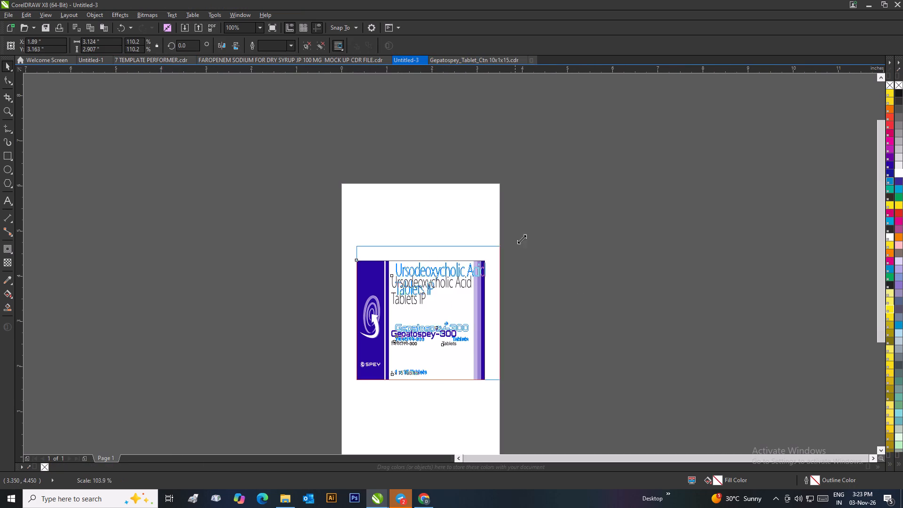
pyautogui.moveTo(522, 239); pyautogui.dragTo(539, 231)
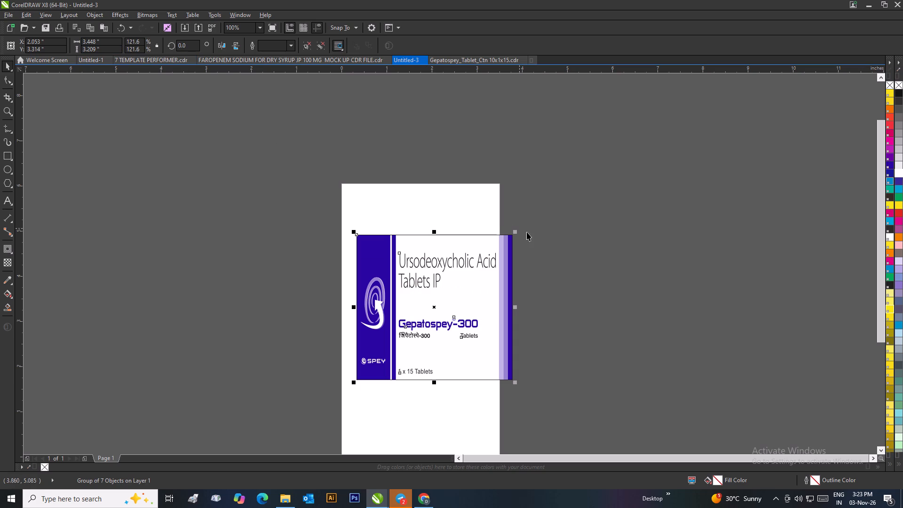
pyautogui.moveTo(516, 231); pyautogui.dragTo(561, 196)
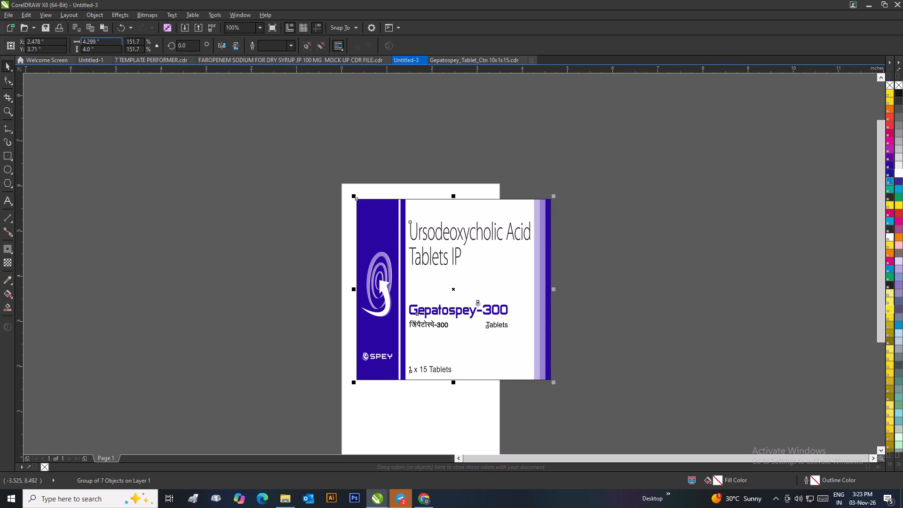
# Set the Untitled-3 page to 4.299 inches wide and 4 inches high, copying the width from the panel group.
pyautogui.moveTo(105, 40); pyautogui.dragTo(79, 40)
pyautogui.hotkey('ctrl', 'c')
pyautogui.hotkey('ctrl', 'c')
pyautogui.click(140, 144)
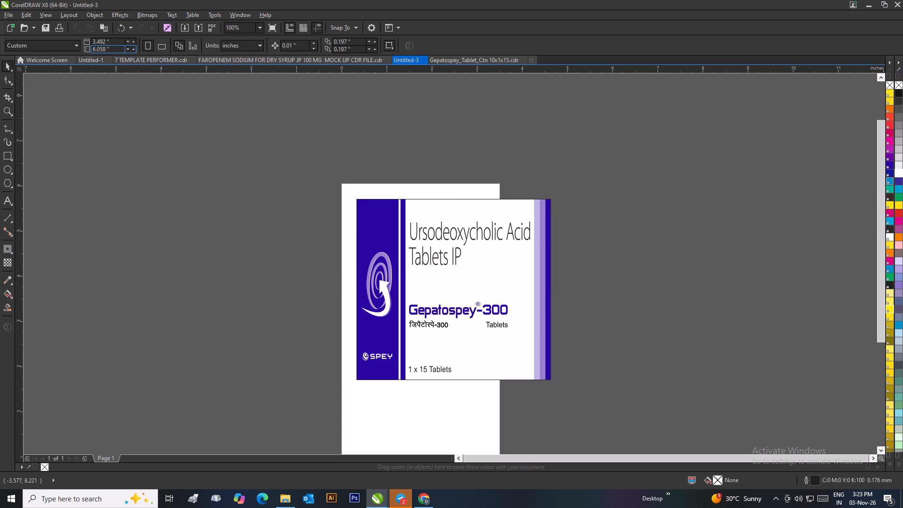
pyautogui.moveTo(111, 43); pyautogui.dragTo(93, 42)
pyautogui.press('BackSpace')
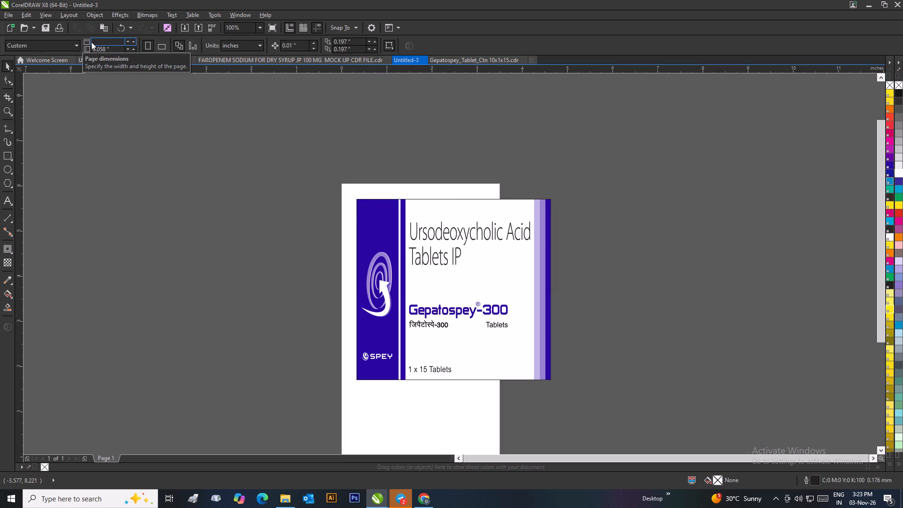
pyautogui.hotkey('ctrl', 'v')
pyautogui.press('BackSpace')
pyautogui.press('4')
pyautogui.press('Return')
pyautogui.click(112, 50)
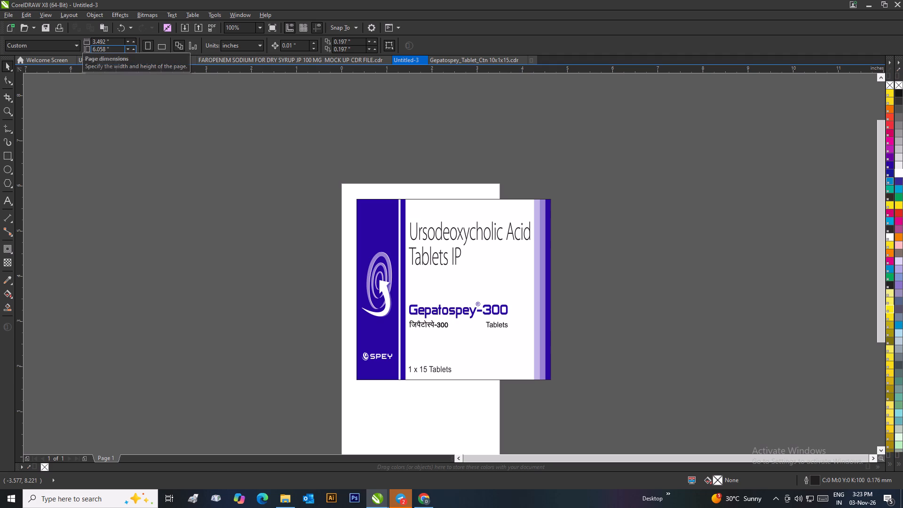
pyautogui.click(112, 41)
pyautogui.hotkey('ctrl', 'a')
pyautogui.press('BackSpace')
pyautogui.hotkey('ctrl', 'v')
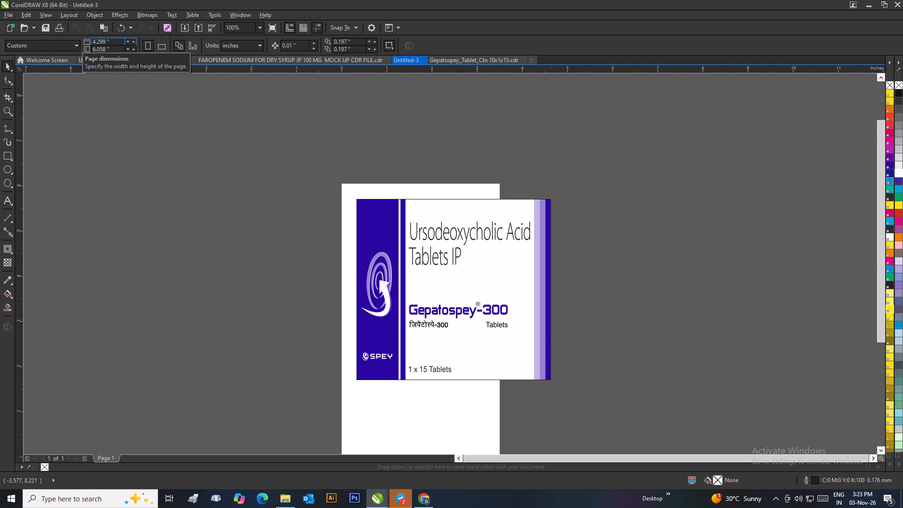
pyautogui.press('Tab')
pyautogui.press('BackSpace')
pyautogui.press('4')
pyautogui.press('Return')
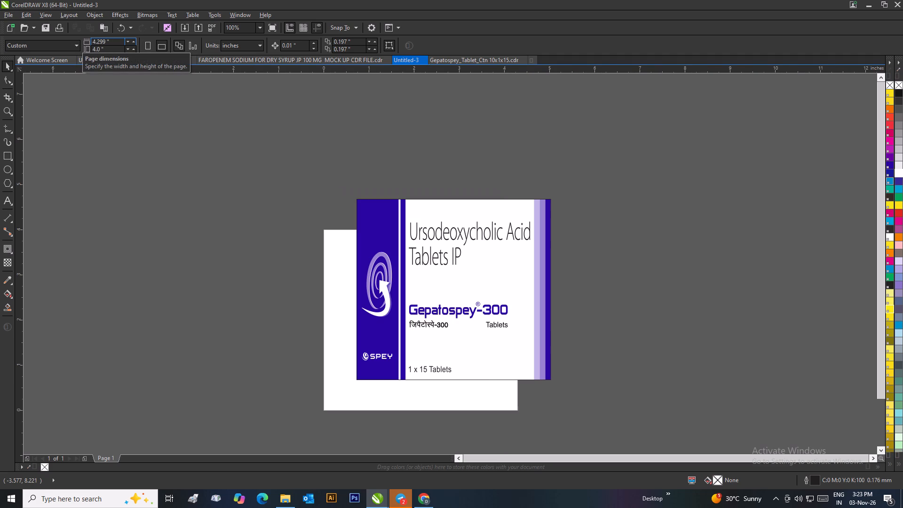
# Centre the front panel group on the resized page.
pyautogui.click(421, 228)
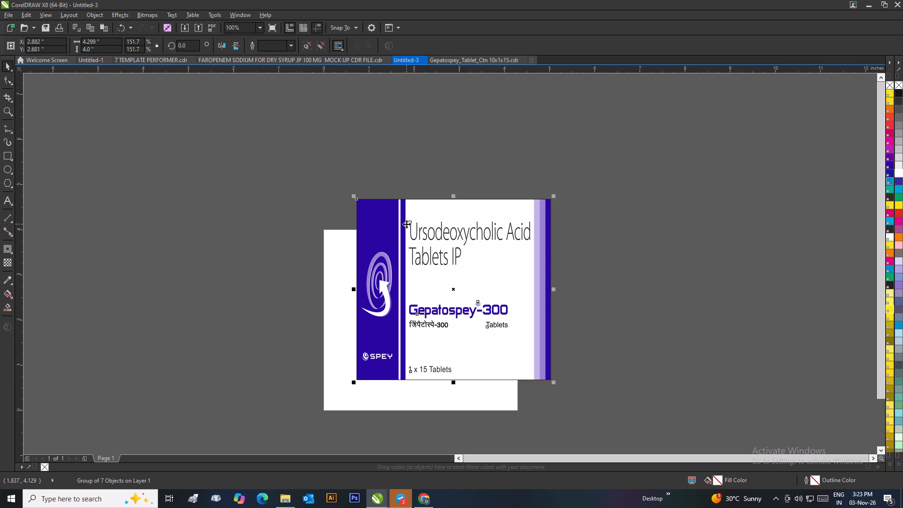
pyautogui.press('p')
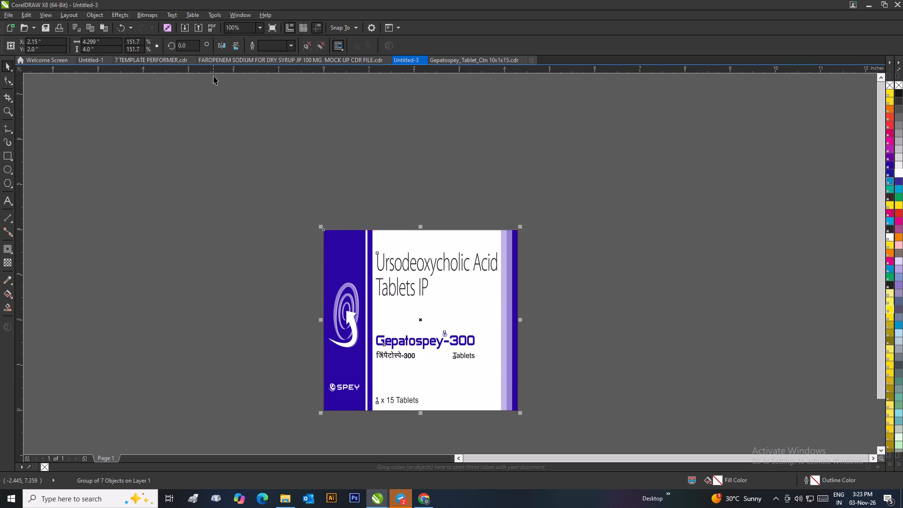
pyautogui.click(250, 145)
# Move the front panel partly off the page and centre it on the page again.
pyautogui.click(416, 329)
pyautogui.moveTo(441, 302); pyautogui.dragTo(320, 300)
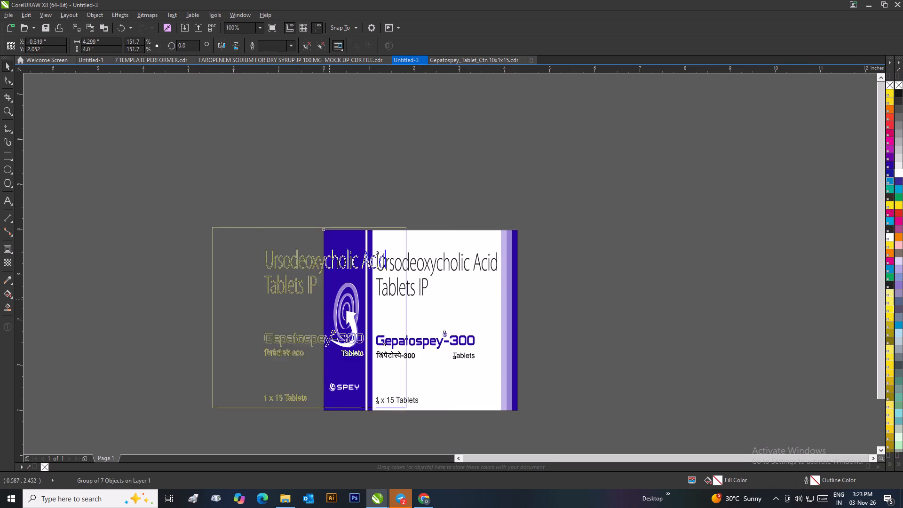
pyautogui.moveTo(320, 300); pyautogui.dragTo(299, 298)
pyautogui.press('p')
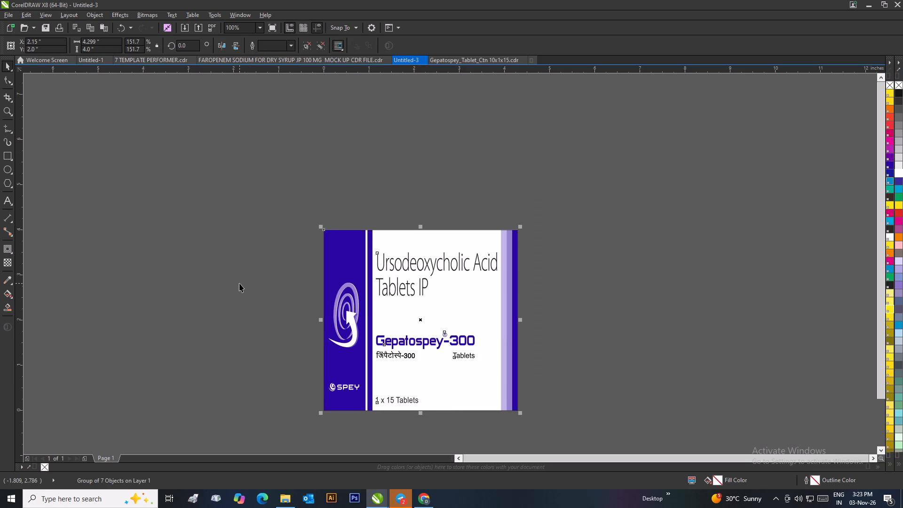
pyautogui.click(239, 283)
# Start a JPEG export of the front panel with the file name Gepatospey-300 front.
pyautogui.click(7, 18)
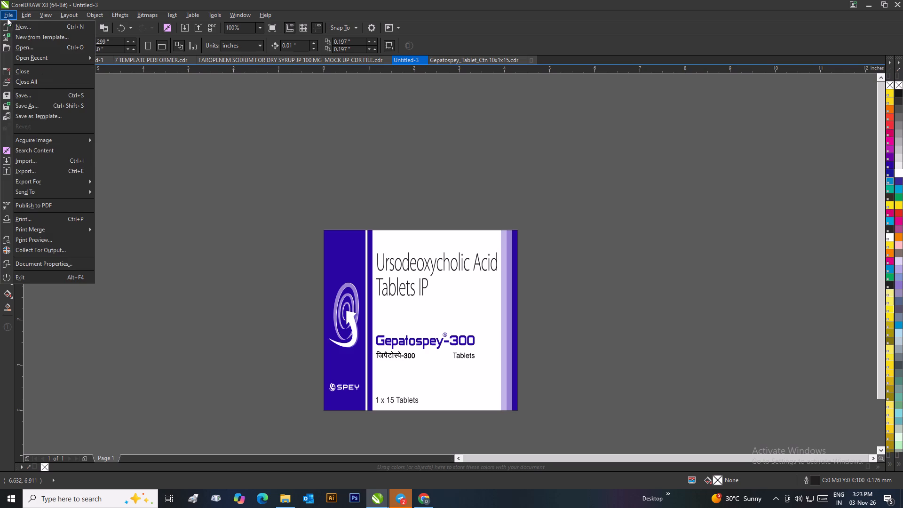
pyautogui.click(26, 169)
pyautogui.press('BackSpace')
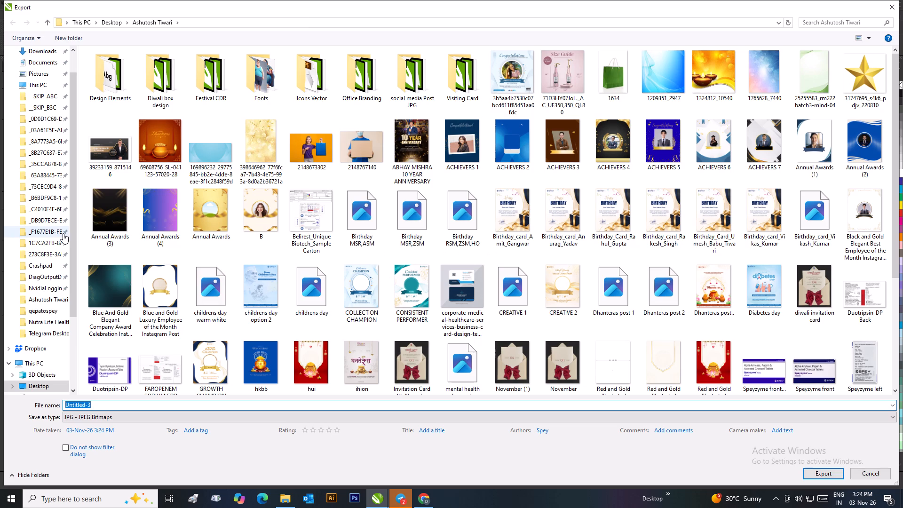
pyautogui.write('ge')
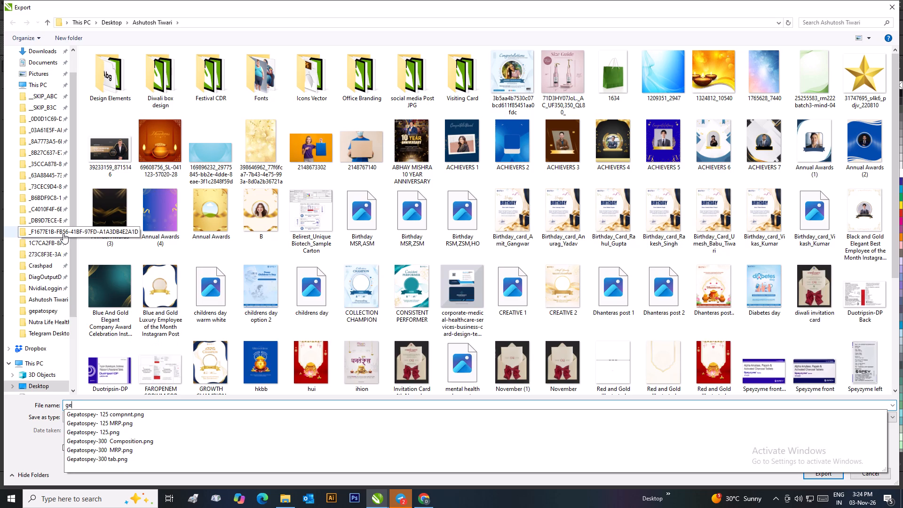
pyautogui.write('pt')
pyautogui.press('BackSpace')
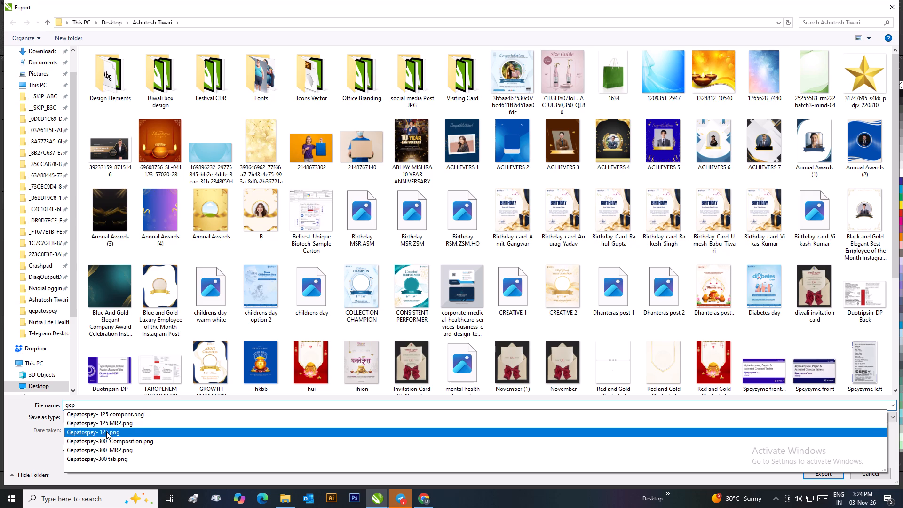
pyautogui.click(106, 443)
pyautogui.click(170, 403)
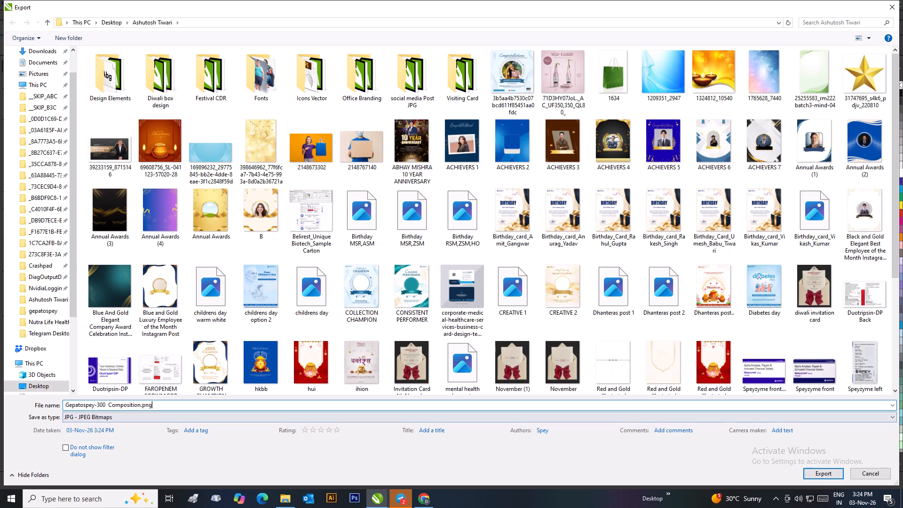
pyautogui.press('BackSpace')
pyautogui.press('BackSpace')
pyautogui.press('BackSpace')
pyautogui.press('BackSpace')
pyautogui.press('BackSpace')
pyautogui.press('BackSpace')
pyautogui.press('BackSpace')
pyautogui.press('BackSpace')
pyautogui.press('BackSpace')
pyautogui.press('BackSpace')
pyautogui.press('BackSpace')
pyautogui.press('BackSpace')
pyautogui.press('BackSpace')
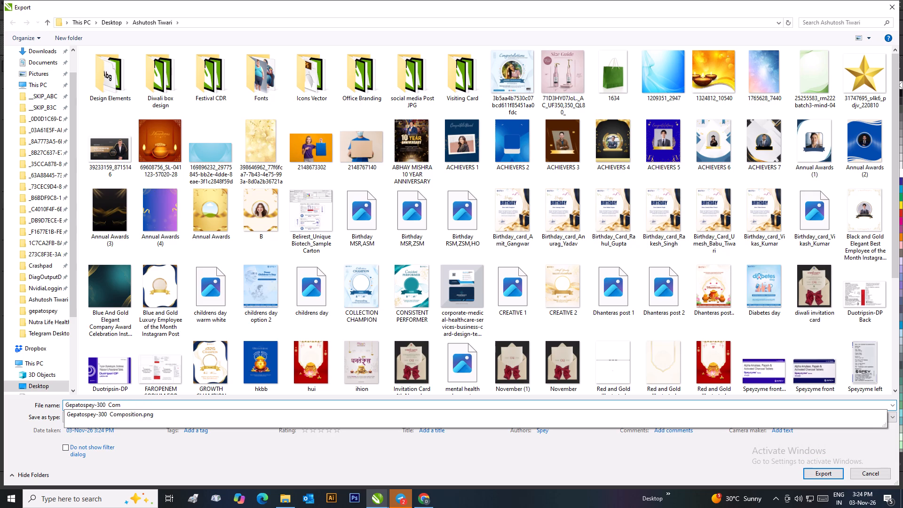
pyautogui.press('BackSpace')
pyautogui.press('BackSpace')
pyautogui.press('BackSpace')
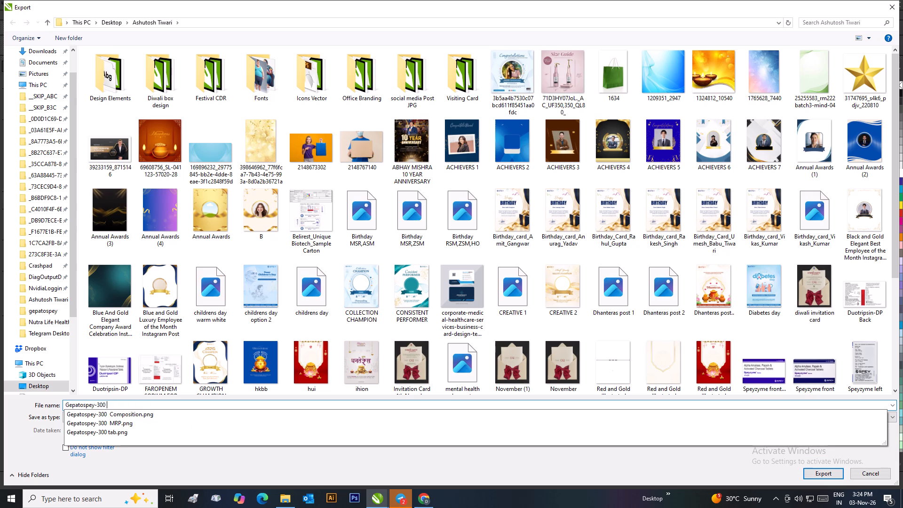
pyautogui.press('BackSpace')
pyautogui.write('//')
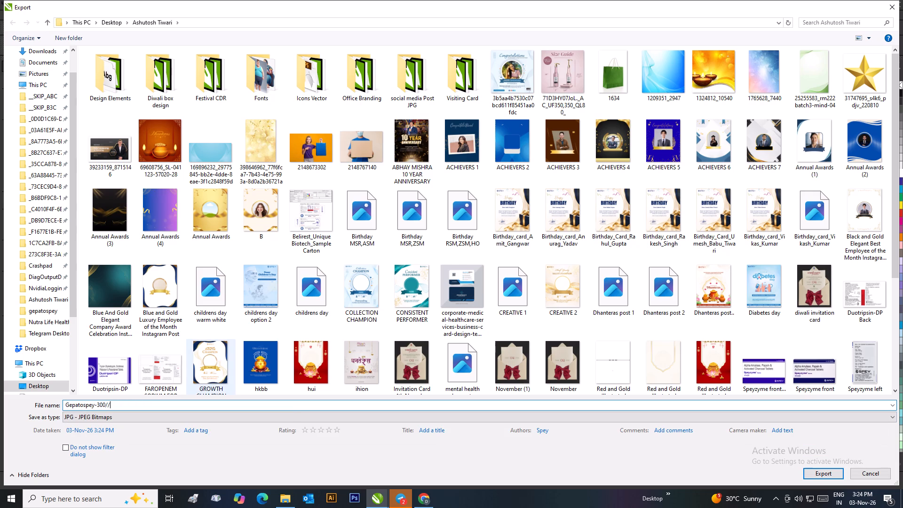
pyautogui.press('BackSpace')
pyautogui.press('BackSpace')
pyautogui.press('space')
pyautogui.write('front')
pyautogui.click(813, 475)
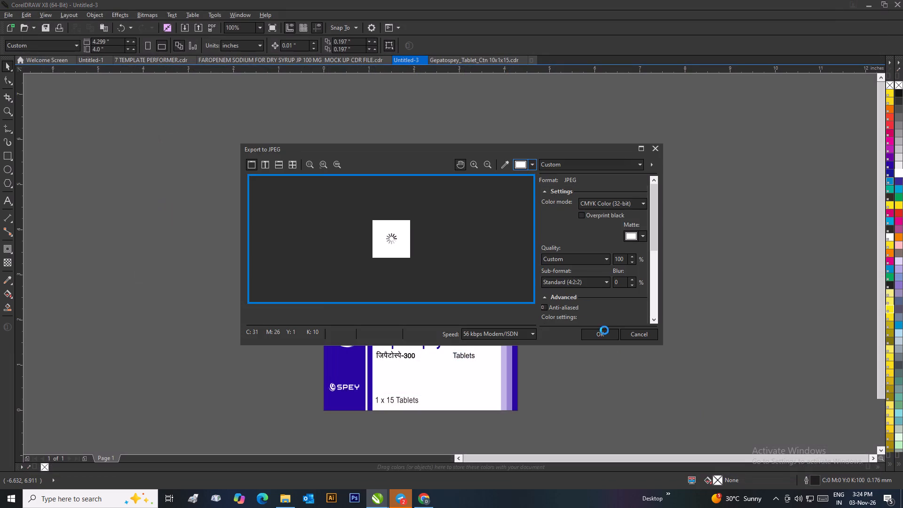
# Set the JPEG colour mode to RGB Color (24-bit) and complete the export.
pyautogui.click(595, 205)
pyautogui.click(594, 217)
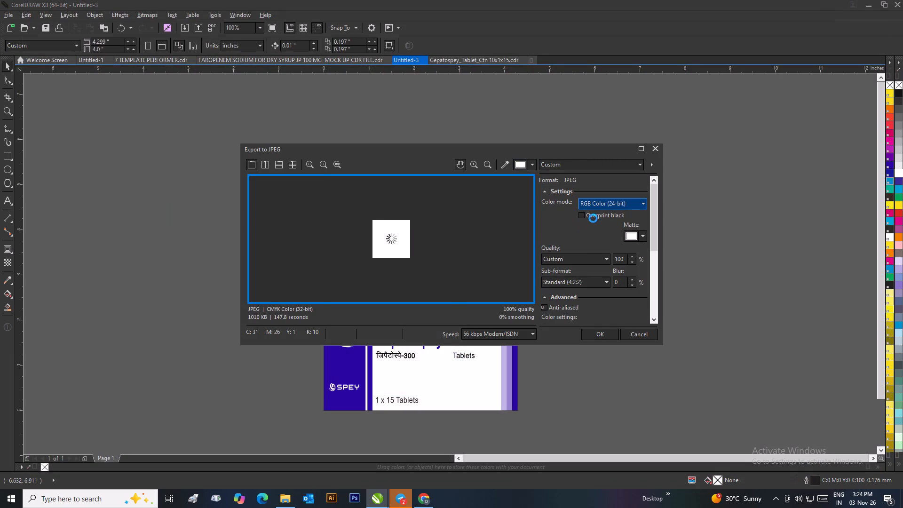
pyautogui.click(597, 333)
pyautogui.click(571, 334)
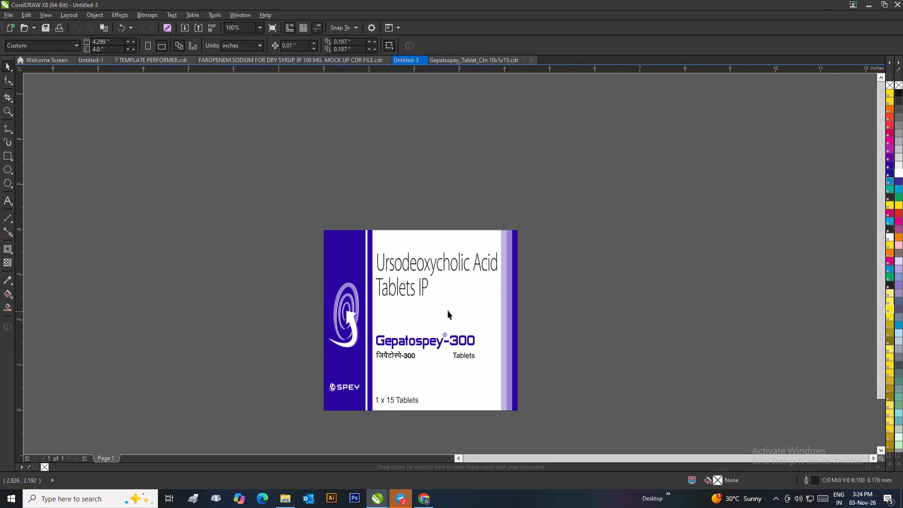
# Delete the front panel group from the Untitled-3 page.
pyautogui.click(446, 310)
pyautogui.press('Delete')
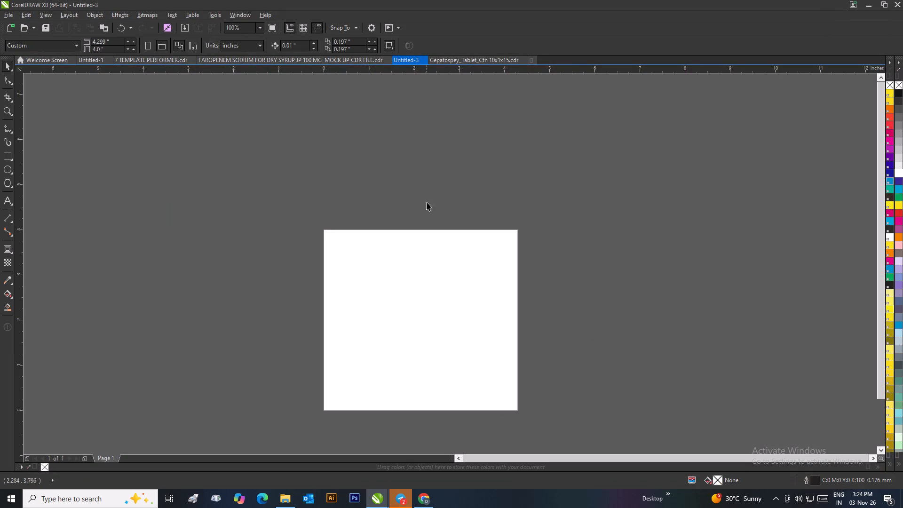
# In the Gepatospey_Tablet_Ctn 10x1x15 file, delete the blue side strip attached to the 15-tablet composition panel.
pyautogui.click(447, 56)
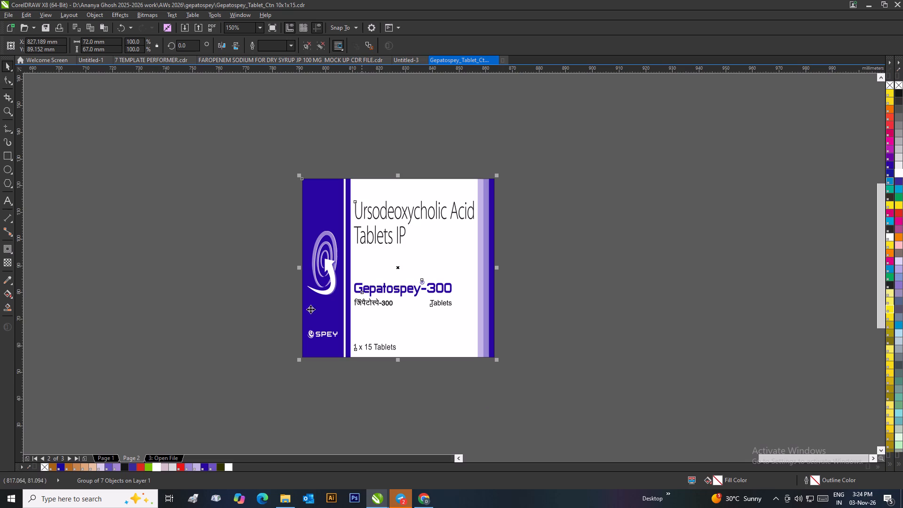
pyautogui.scroll(-3, 217, 339)
pyautogui.scroll(2, 338, 267)
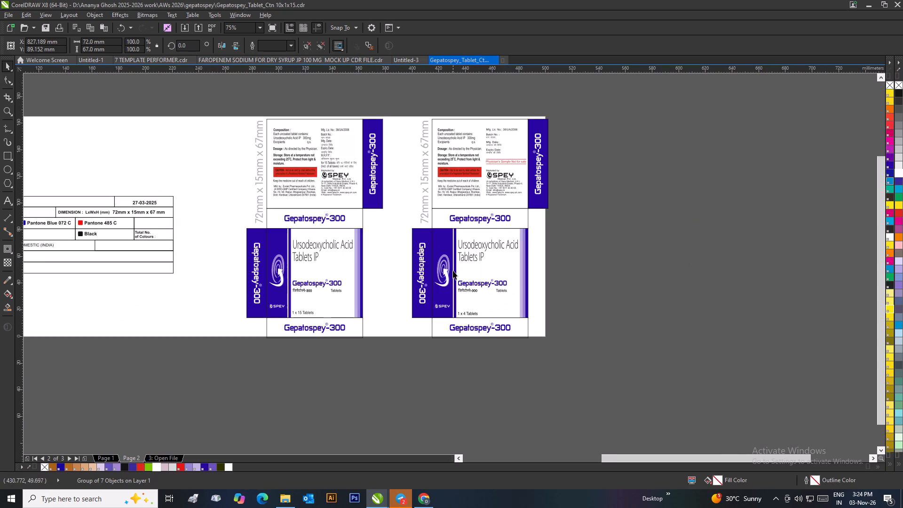
pyautogui.scroll(1, 364, 215)
pyautogui.scroll(-1, 414, 205)
pyautogui.scroll(1, 451, 248)
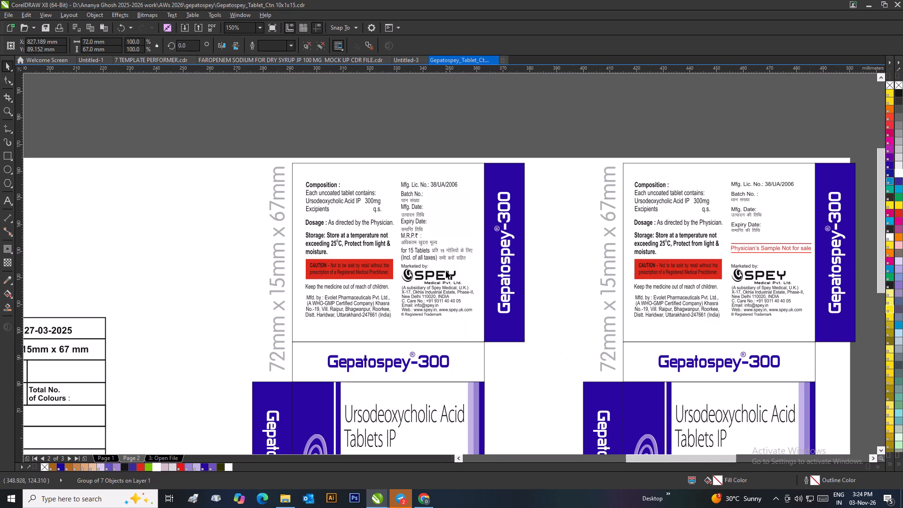
pyautogui.moveTo(283, 150); pyautogui.dragTo(328, 250)
pyautogui.click(412, 197)
pyautogui.click(353, 139)
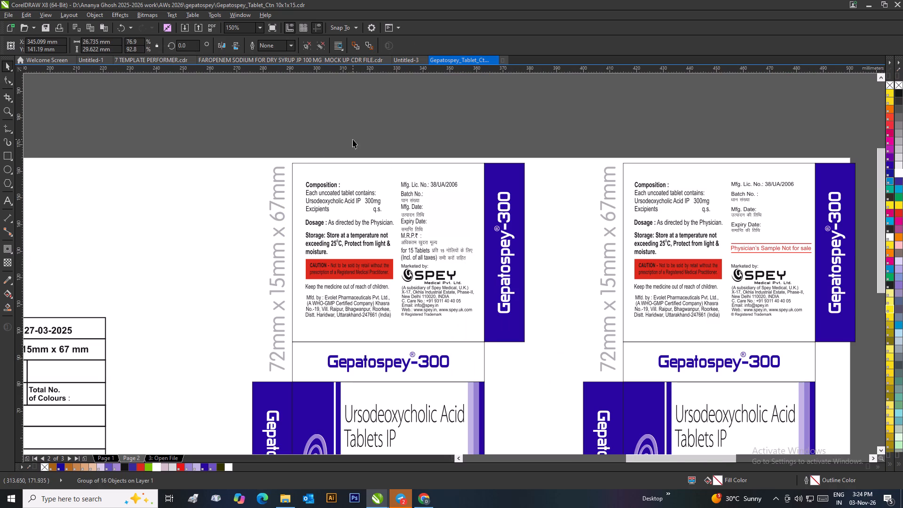
pyautogui.moveTo(482, 145); pyautogui.dragTo(562, 353)
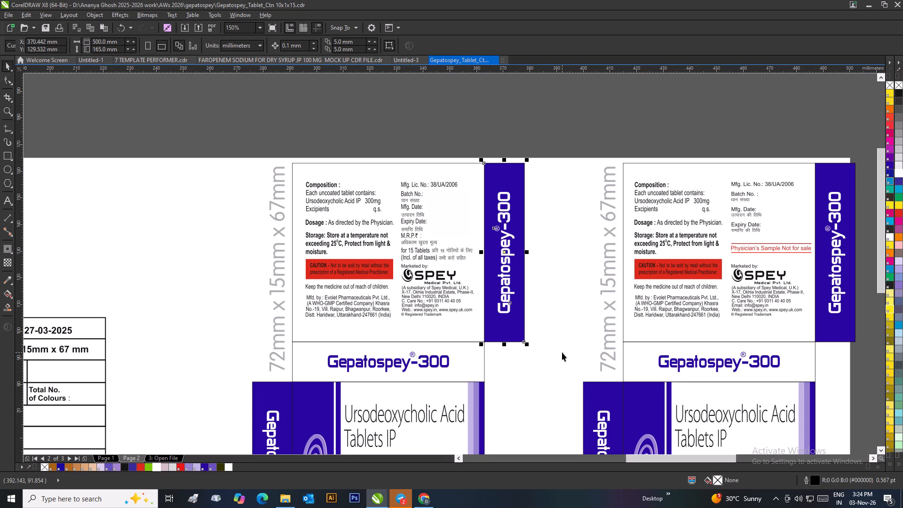
pyautogui.press('Delete')
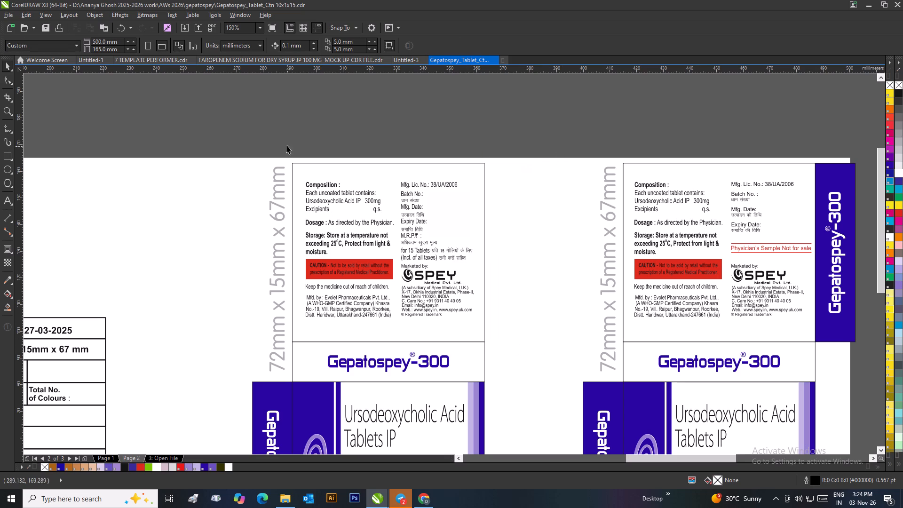
# Group all objects of the 15-tablet back panel, including its outline.
pyautogui.moveTo(285, 143); pyautogui.dragTo(504, 348)
pyautogui.hotkey('ctrl', 'g')
pyautogui.click(416, 130)
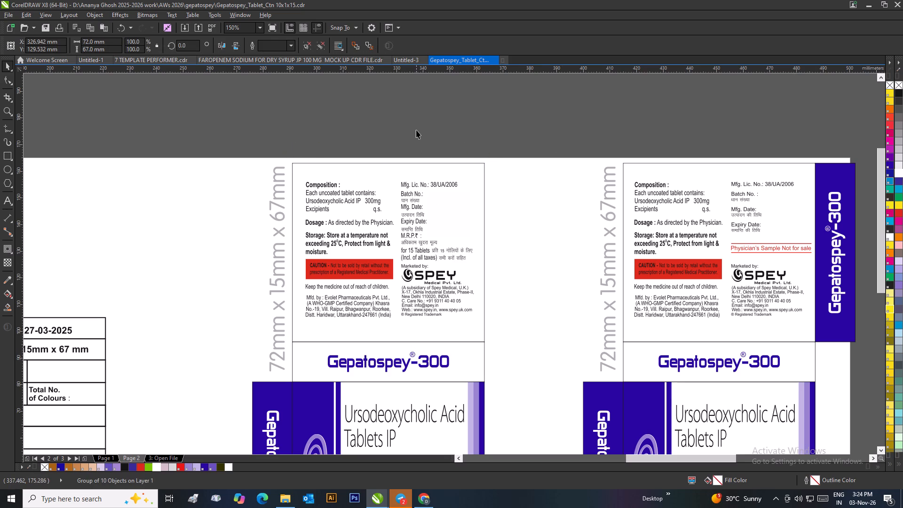
# Copy the grouped back panel into Untitled-3 and centre it on the page.
pyautogui.click(406, 195)
pyautogui.rightClick(406, 195)
pyautogui.click(434, 300)
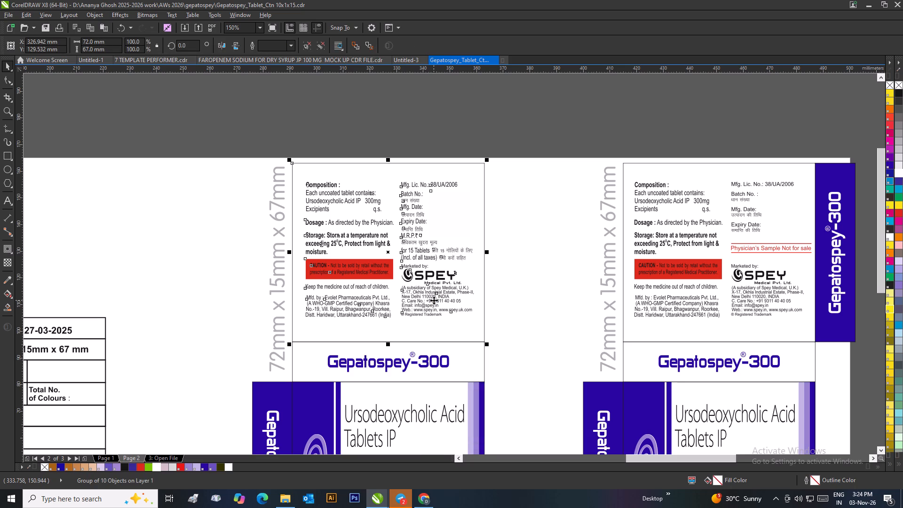
pyautogui.click(407, 63)
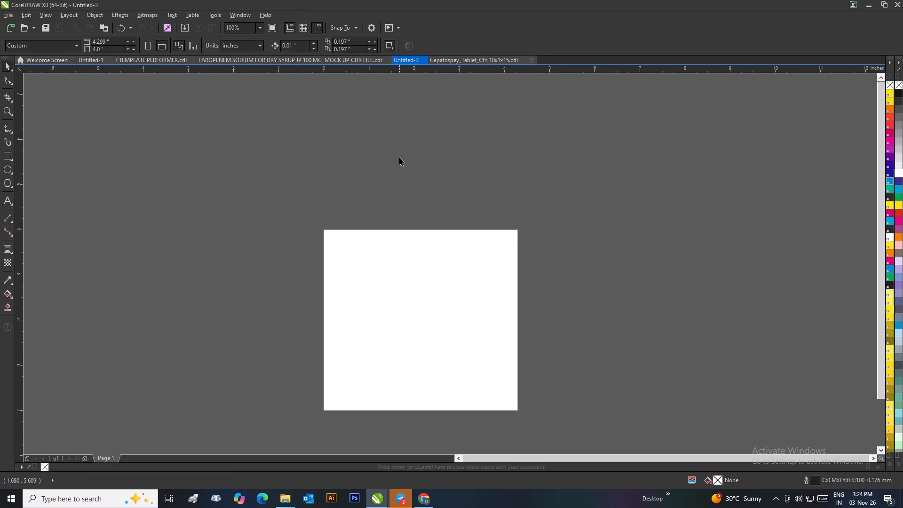
pyautogui.hotkey('ctrl', 'v')
pyautogui.press('p')
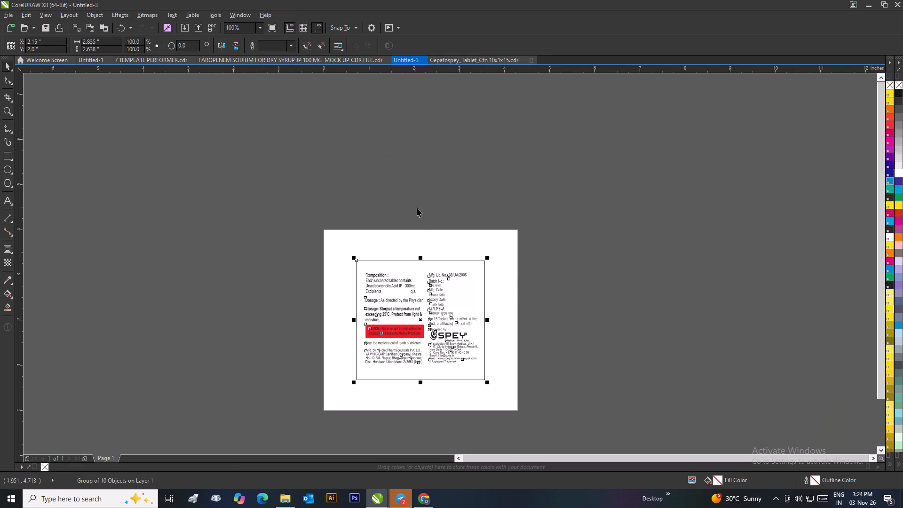
# Move the pasted back panel off the page beside it and ungroup all of its objects.
pyautogui.moveTo(404, 303); pyautogui.dragTo(613, 244)
pyautogui.scroll(1, 661, 262)
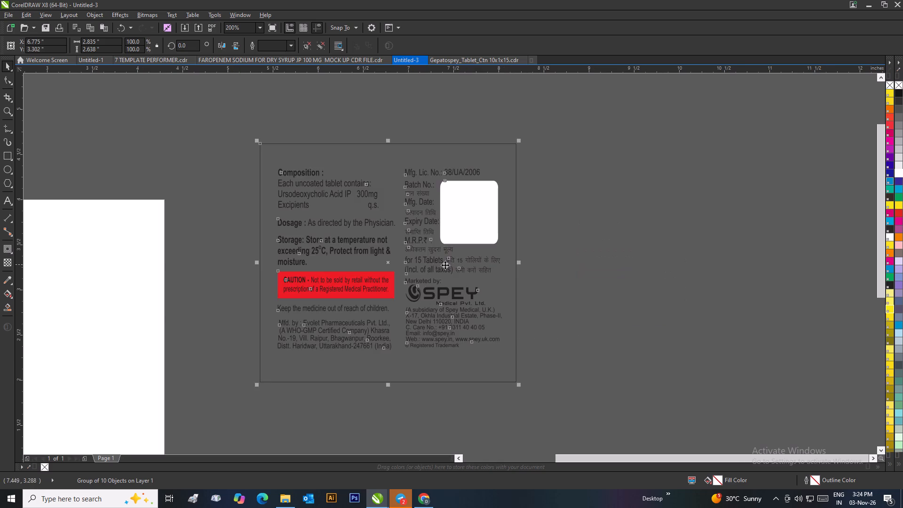
pyautogui.scroll(-1, 404, 259)
pyautogui.rightClick(471, 254)
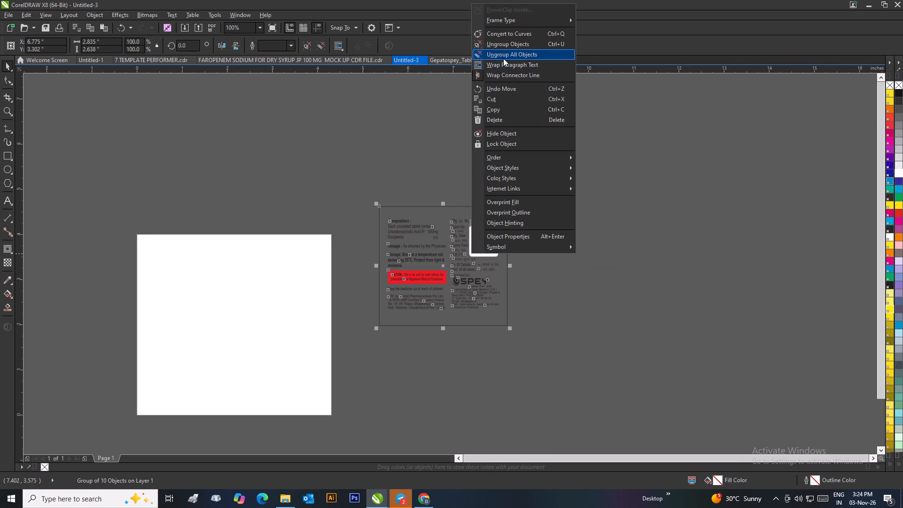
pyautogui.click(503, 55)
pyautogui.click(484, 104)
# Fill the back panel's outline rectangle with white.
pyautogui.click(435, 208)
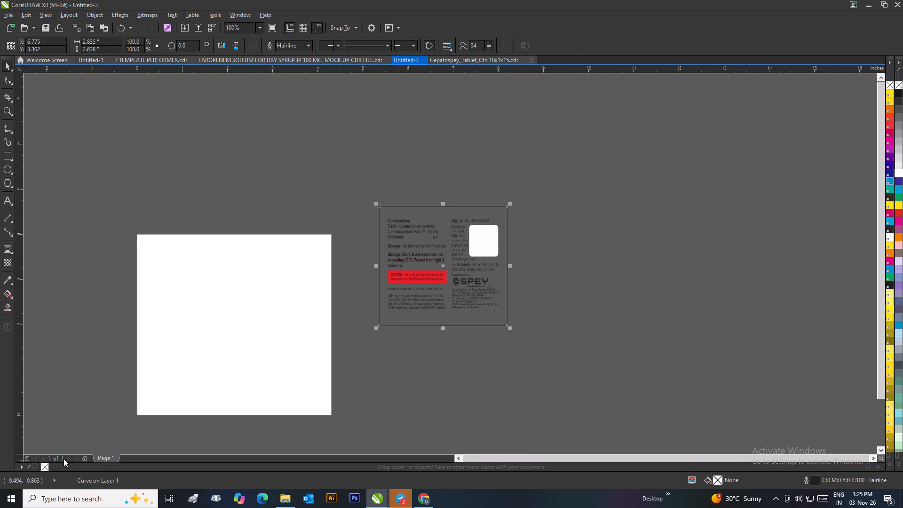
pyautogui.click(555, 335)
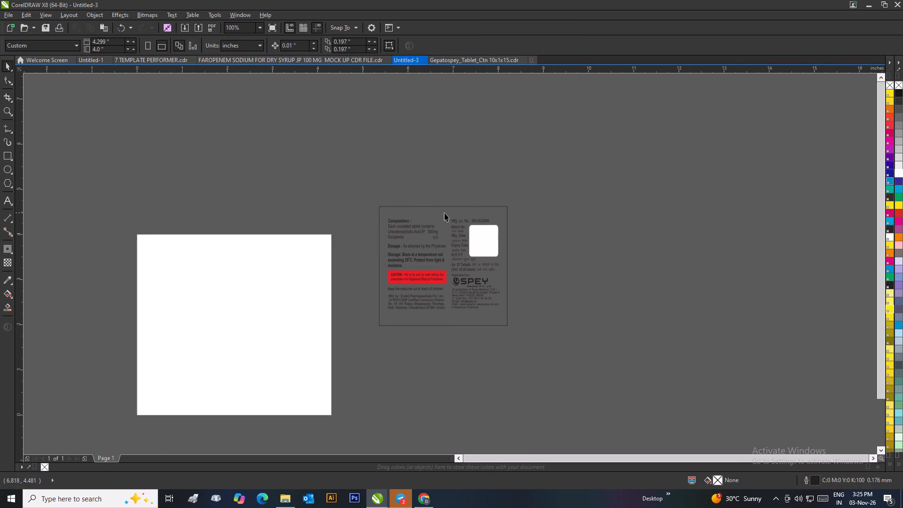
pyautogui.click(444, 213)
pyautogui.click(895, 172)
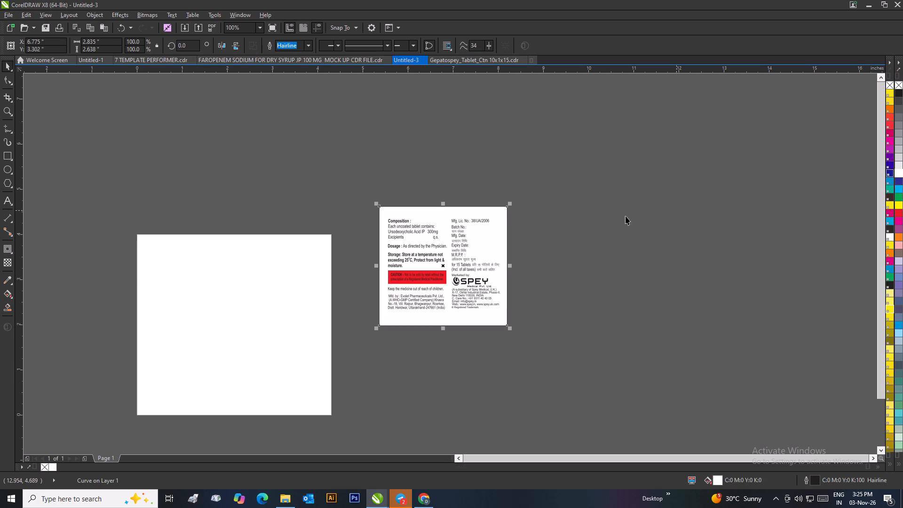
pyautogui.click(612, 216)
# Group all the back panel objects together with the white background.
pyautogui.moveTo(554, 180); pyautogui.dragTo(360, 361)
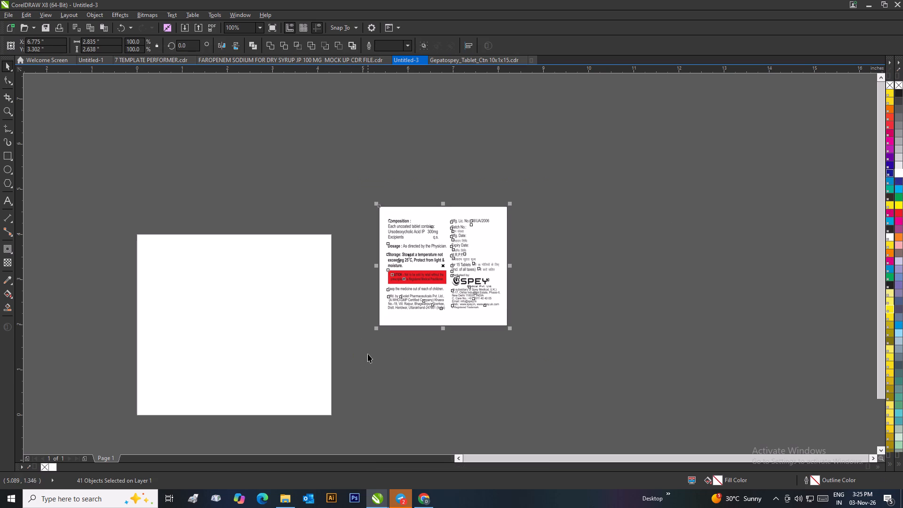
pyautogui.hotkey('ctrl', 'g')
pyautogui.click(584, 313)
pyautogui.click(432, 260)
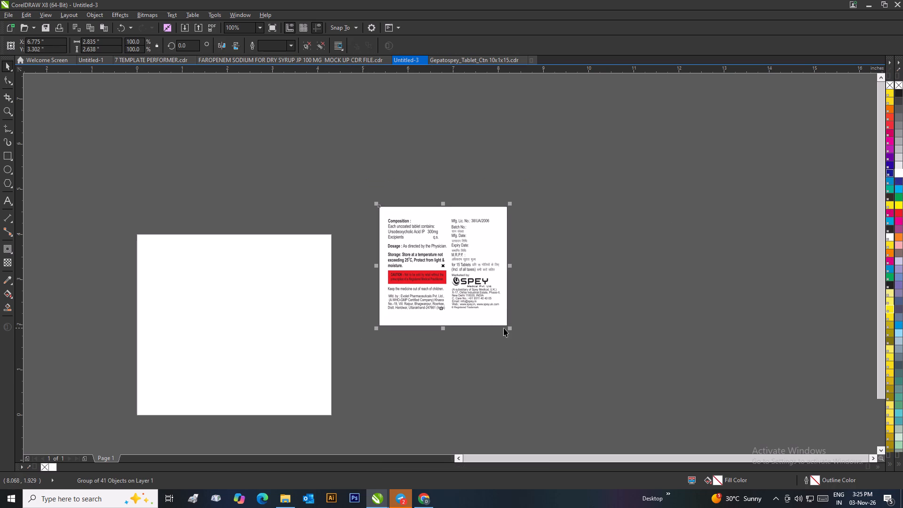
# Enlarge the back panel group proportionally to about 3.75 by 3.49 inches.
pyautogui.click(514, 329)
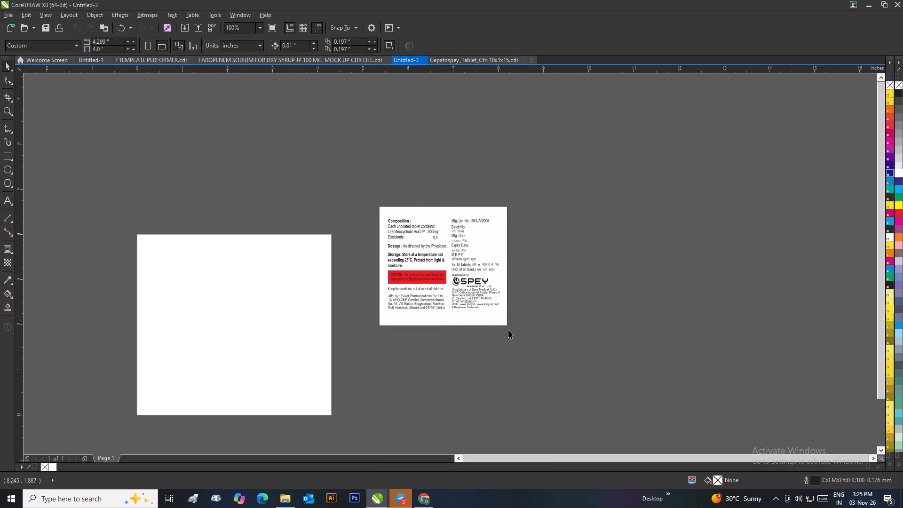
pyautogui.doubleClick(506, 327)
pyautogui.moveTo(510, 331); pyautogui.dragTo(533, 364)
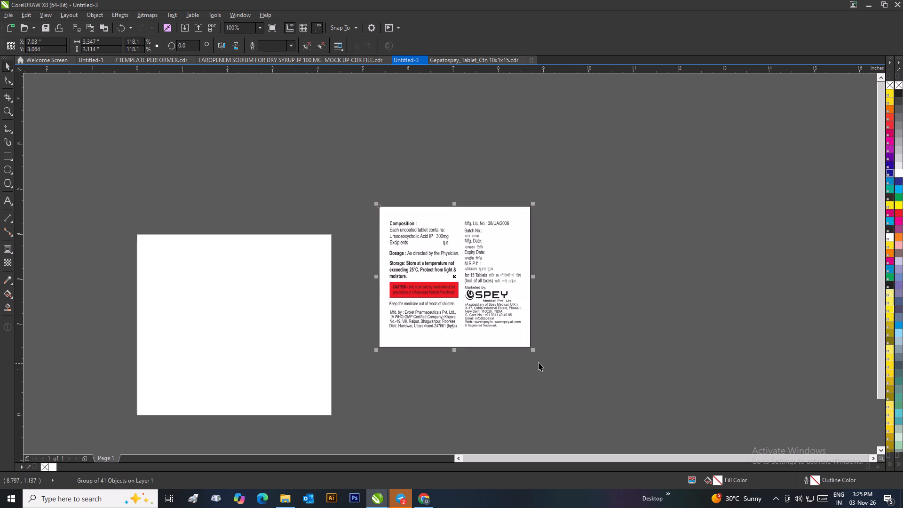
pyautogui.click(533, 354)
pyautogui.click(528, 345)
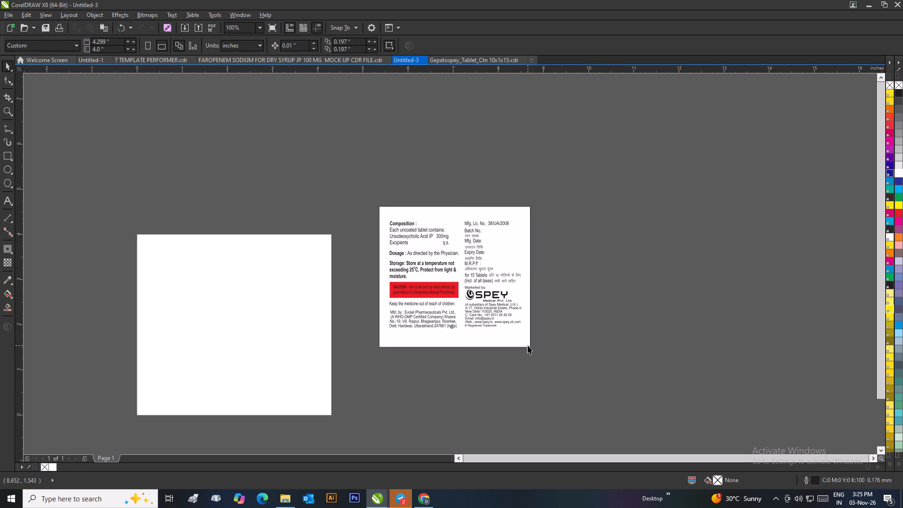
pyautogui.moveTo(534, 352); pyautogui.dragTo(553, 378)
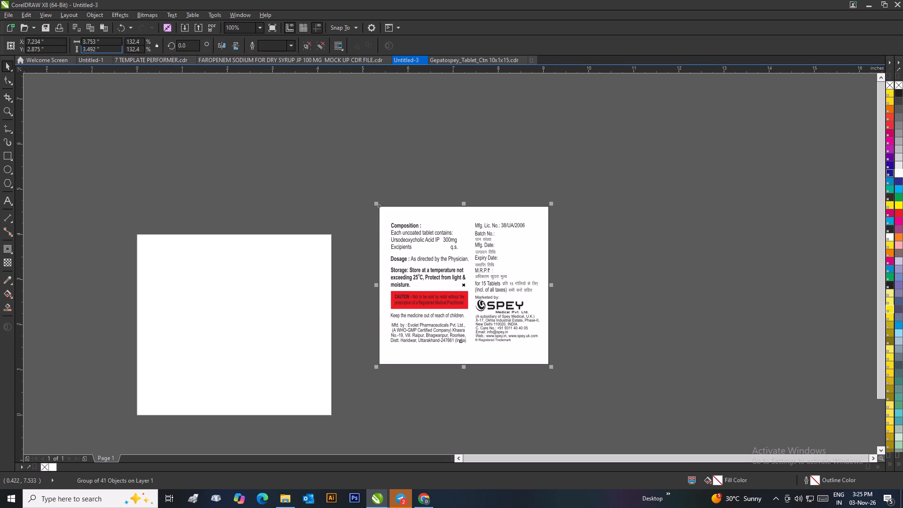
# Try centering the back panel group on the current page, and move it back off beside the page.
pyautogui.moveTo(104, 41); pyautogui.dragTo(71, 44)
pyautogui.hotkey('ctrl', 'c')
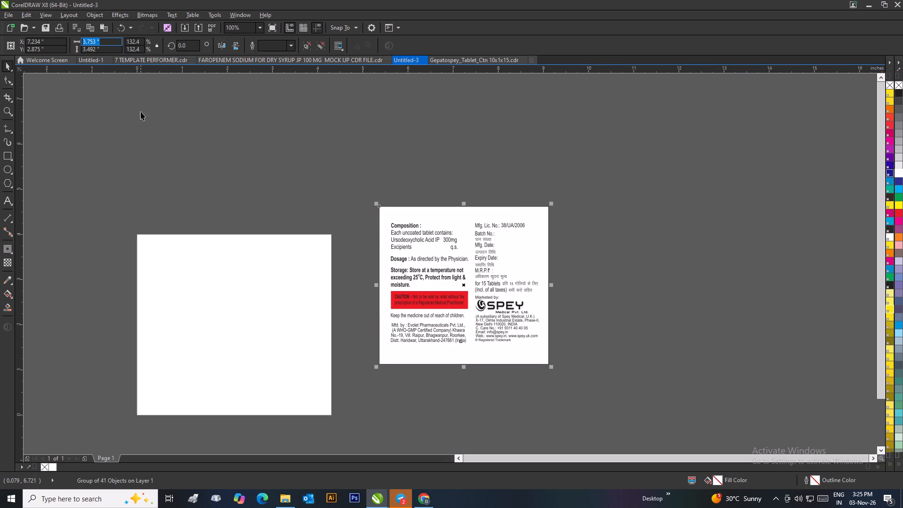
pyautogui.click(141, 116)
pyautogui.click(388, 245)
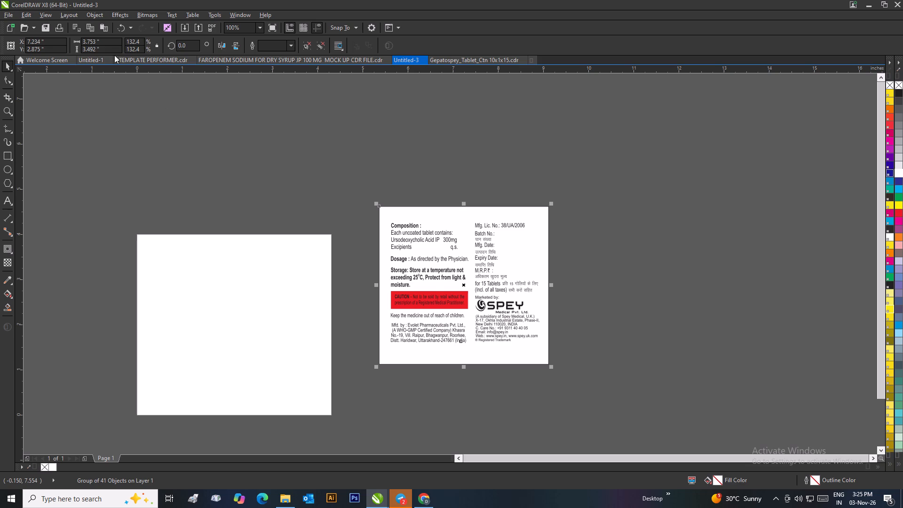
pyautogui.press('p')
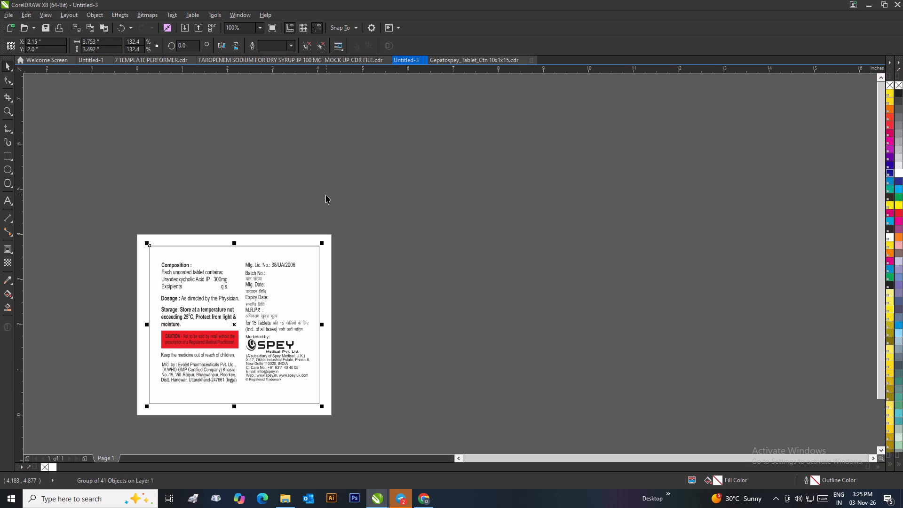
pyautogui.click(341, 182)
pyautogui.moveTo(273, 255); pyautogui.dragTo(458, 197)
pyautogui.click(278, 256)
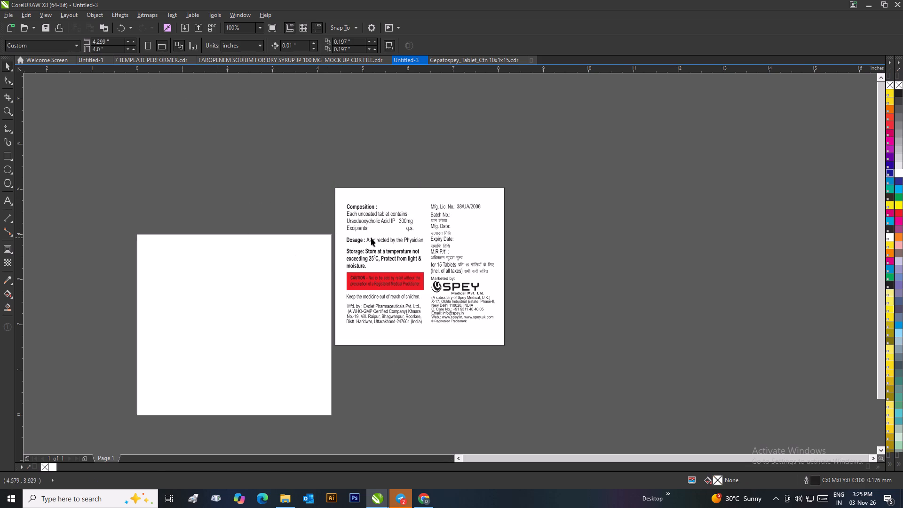
# Resize the page to the back panel group's dimensions, 3.753 inches wide by 3.492 inches high.
pyautogui.click(377, 234)
pyautogui.moveTo(114, 42); pyautogui.dragTo(83, 43)
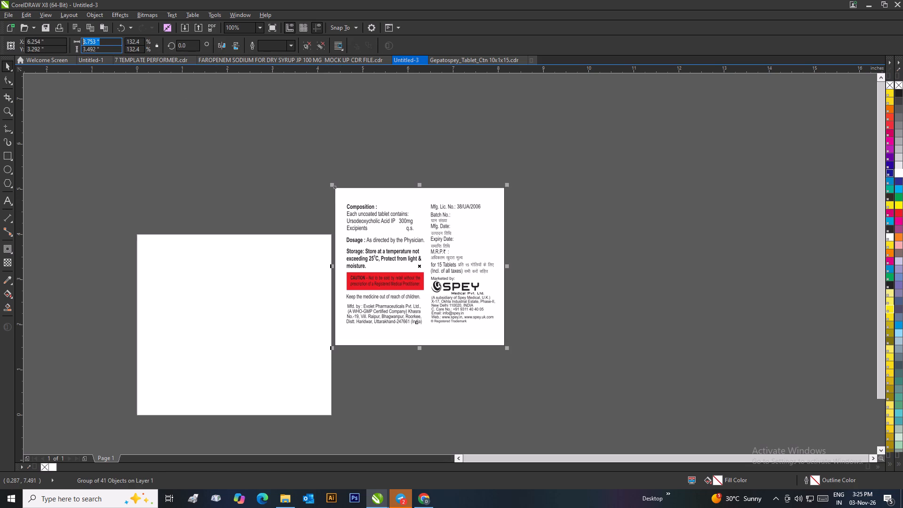
pyautogui.hotkey('ctrl', 'c')
pyautogui.click(171, 129)
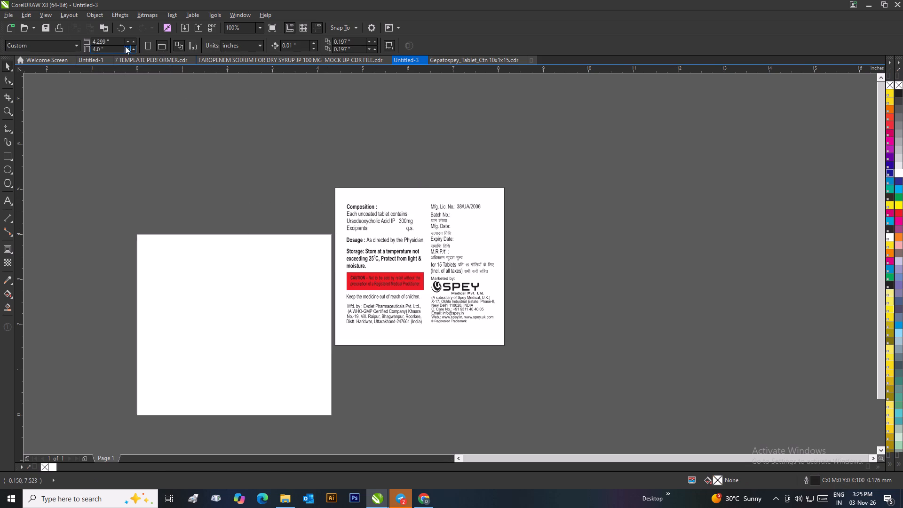
pyautogui.moveTo(115, 41); pyautogui.dragTo(107, 41)
pyautogui.hotkey('ctrl', 'a')
pyautogui.press('BackSpace')
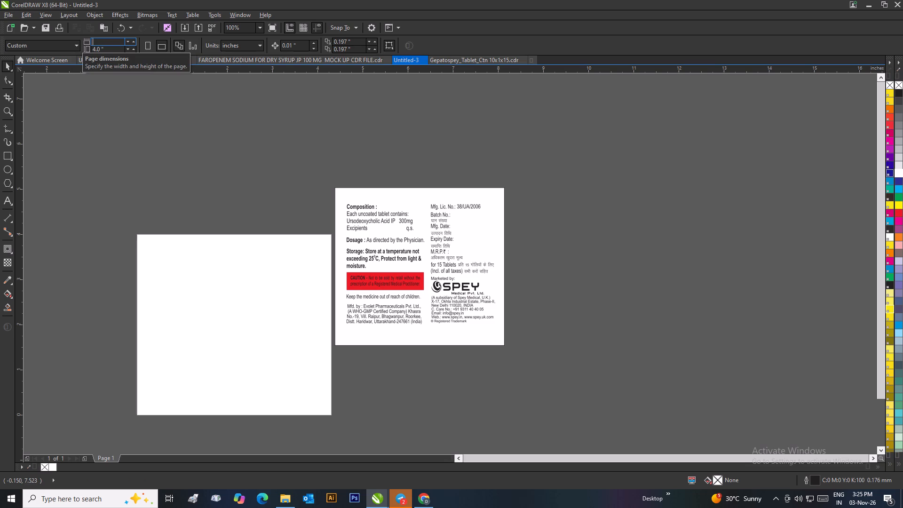
pyautogui.hotkey('ctrl', 'v')
pyautogui.press('Tab')
pyautogui.press('BackSpace')
pyautogui.write('3.')
pyautogui.write('492')
pyautogui.press('Return')
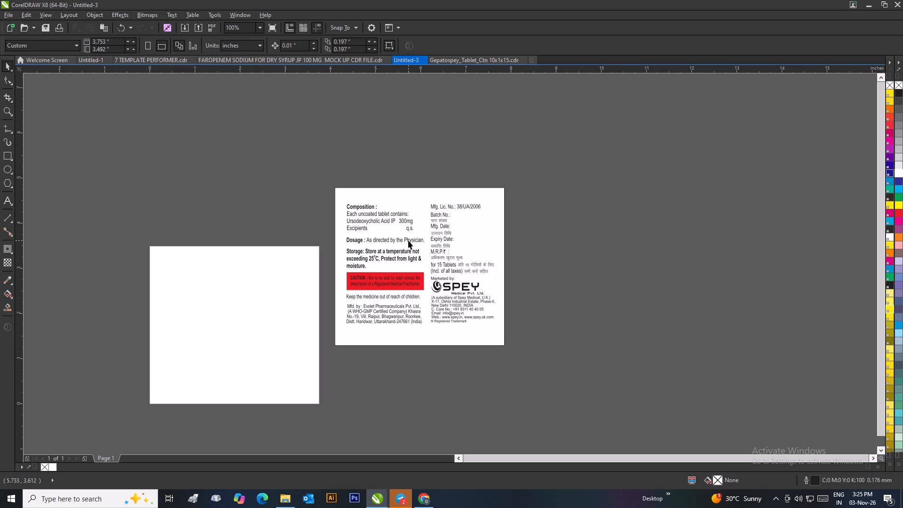
# Center the back panel group on the resized page.
pyautogui.click(408, 241)
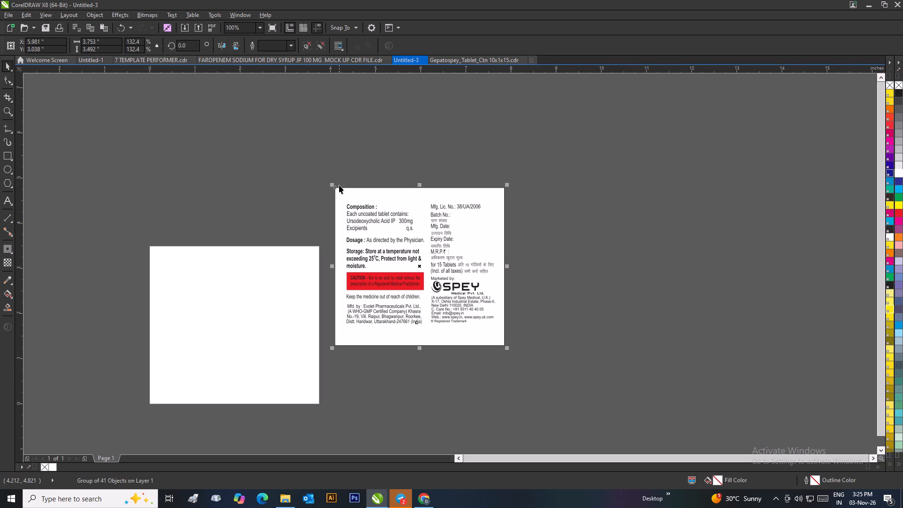
pyautogui.click(353, 166)
pyautogui.click(387, 235)
pyautogui.press('p')
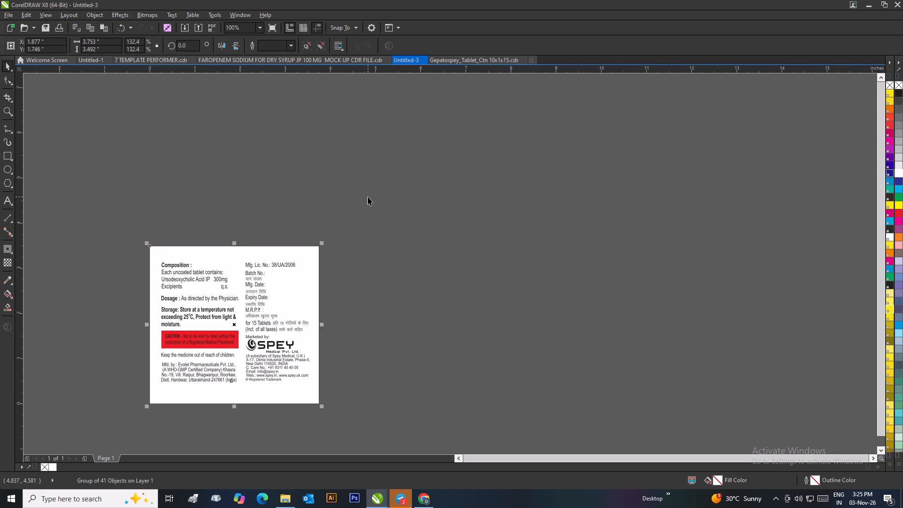
pyautogui.click(368, 197)
pyautogui.scroll(1, 273, 327)
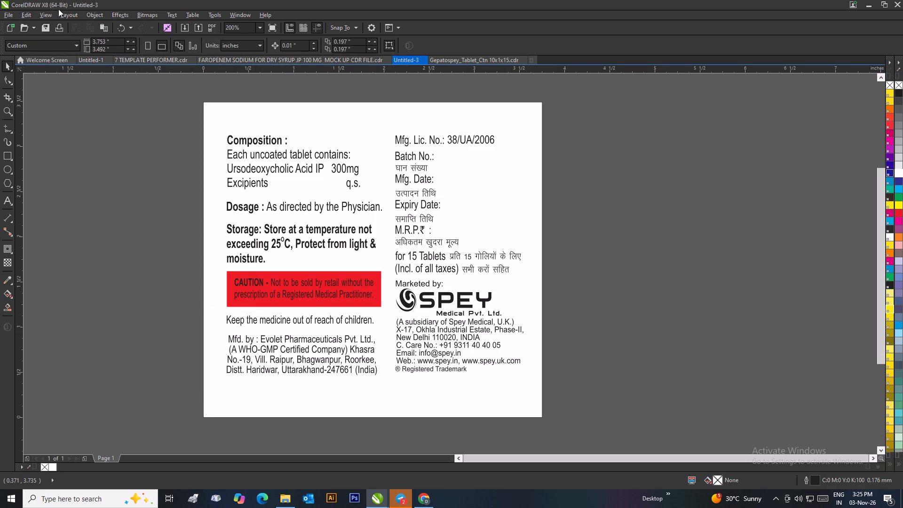
# Start a JPEG export of the back panel page under the file name Gepatospey-300 Back.
pyautogui.click(2, 14)
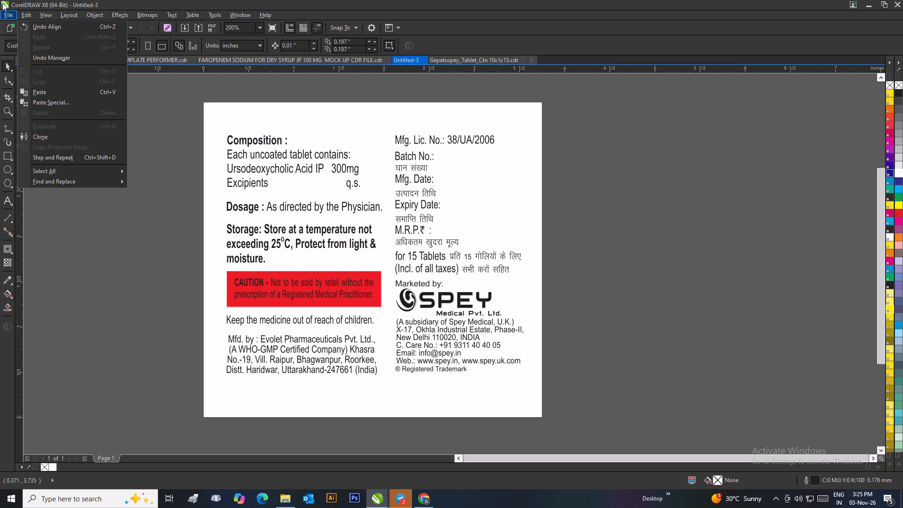
pyautogui.click(34, 167)
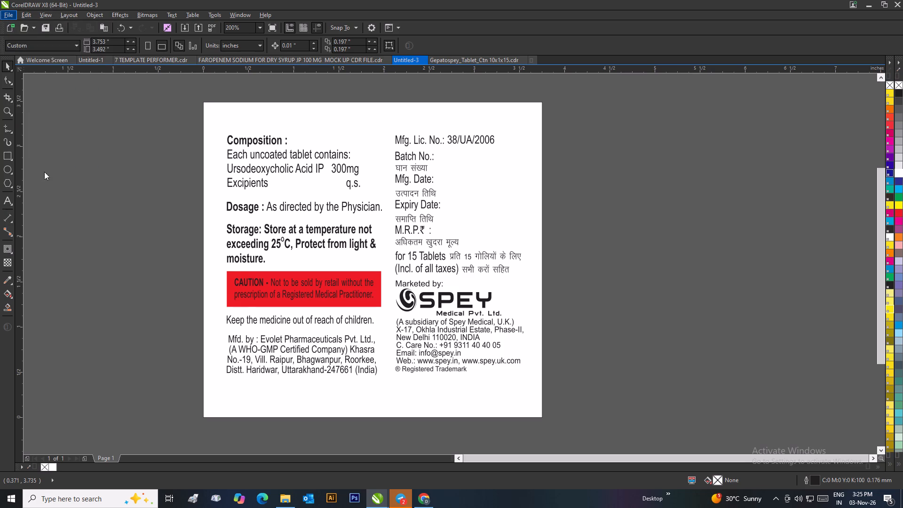
pyautogui.press('BackSpace')
pyautogui.write('Ge')
pyautogui.press('p')
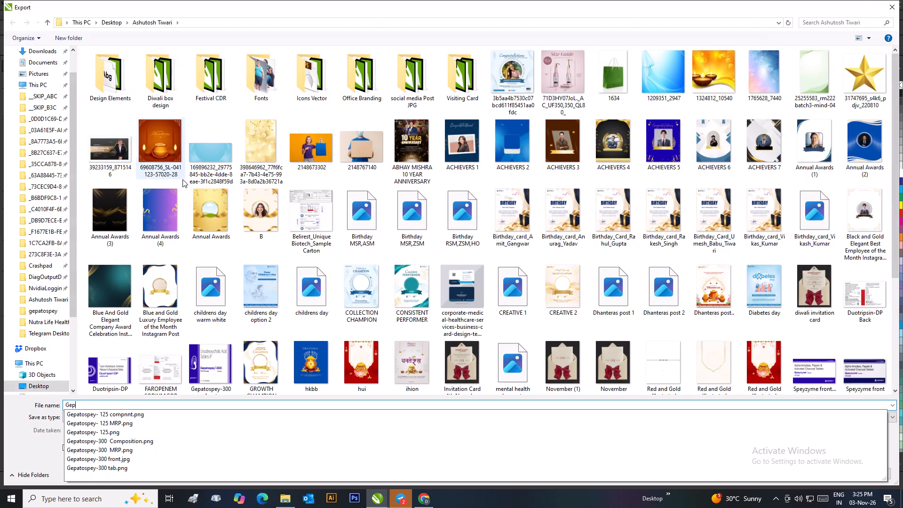
pyautogui.click(117, 459)
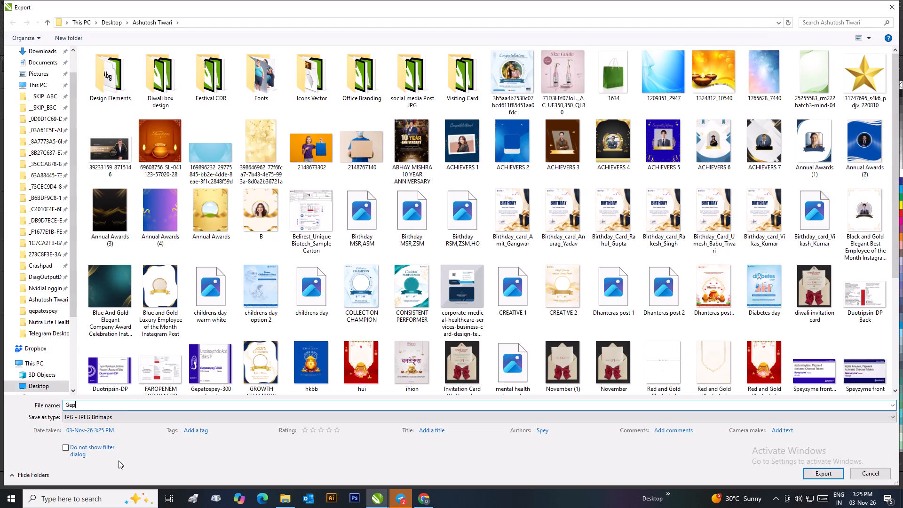
pyautogui.click(123, 405)
pyautogui.press('Right')
pyautogui.press('Right')
pyautogui.press('Right')
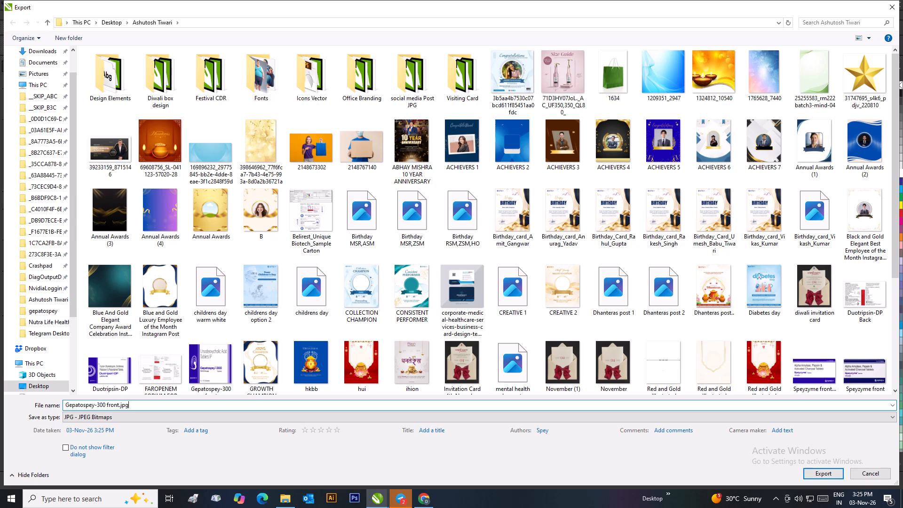
pyautogui.press('Right')
pyautogui.press('BackSpace')
pyautogui.press('BackSpace')
pyautogui.press('BackSpace')
pyautogui.press('BackSpace')
pyautogui.press('BackSpace')
pyautogui.press('BackSpace')
pyautogui.press('BackSpace')
pyautogui.press('BackSpace')
pyautogui.press('BackSpace')
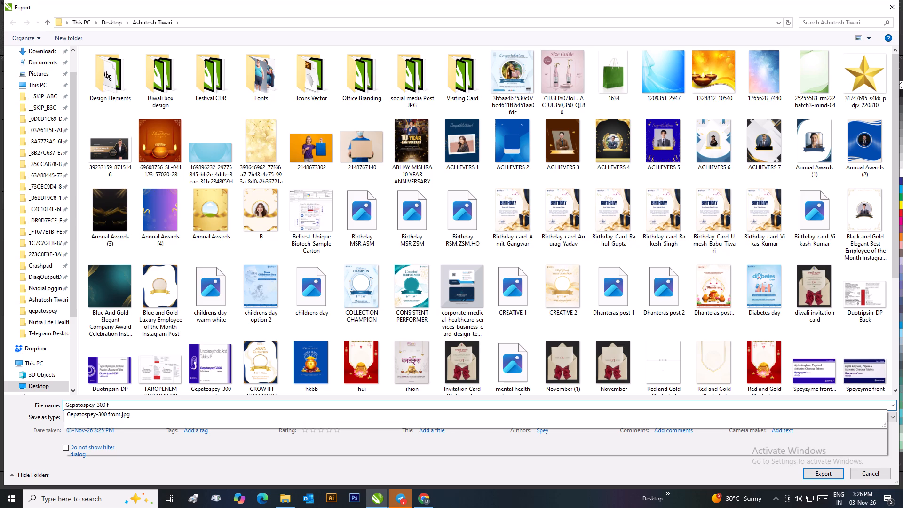
pyautogui.hotkey('shift', 'b')
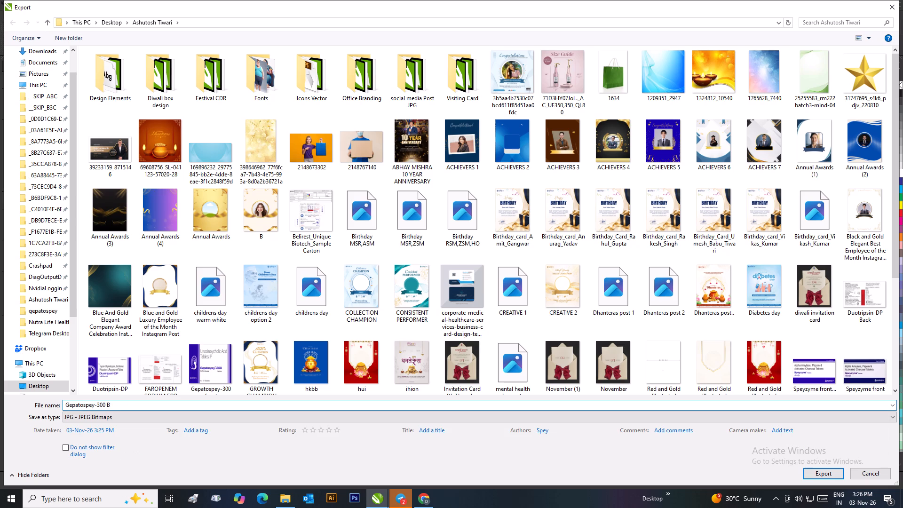
pyautogui.write('ack')
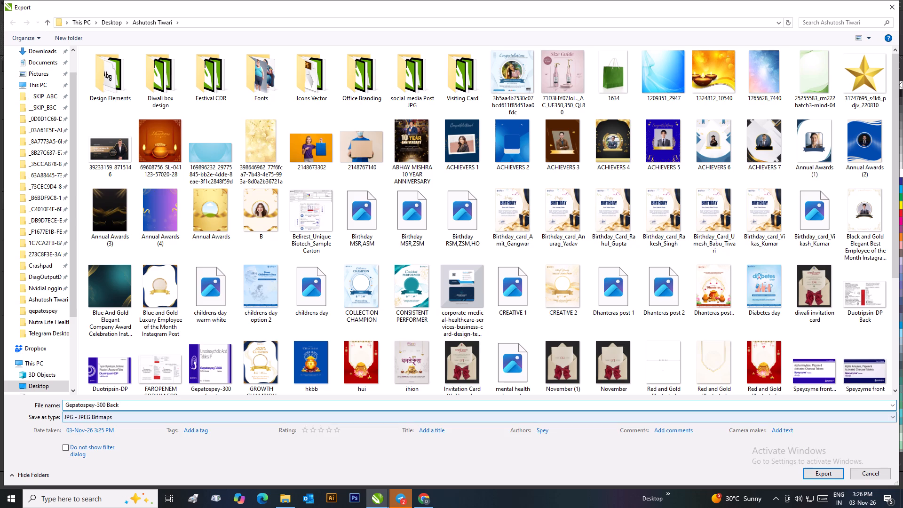
pyautogui.click(812, 473)
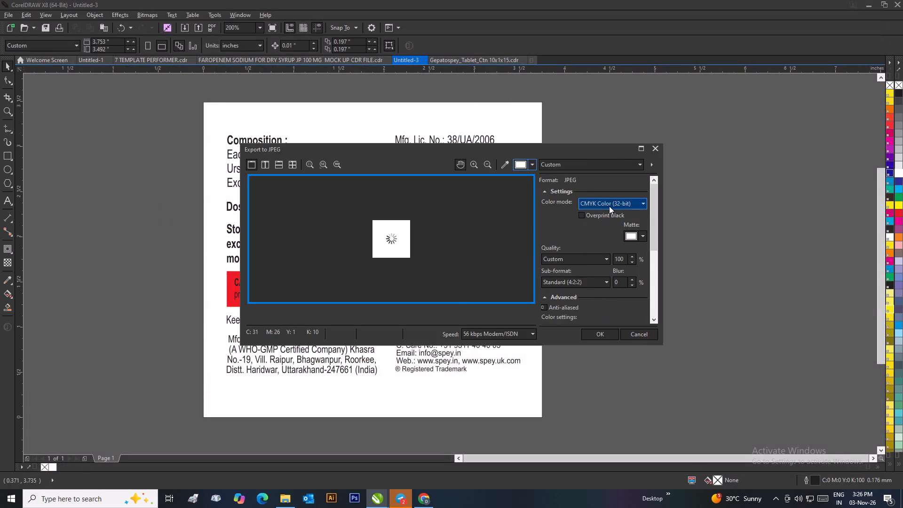
# Set the JPEG color mode to RGB Color (24-bit) and complete the back panel export.
pyautogui.click(609, 206)
pyautogui.click(600, 221)
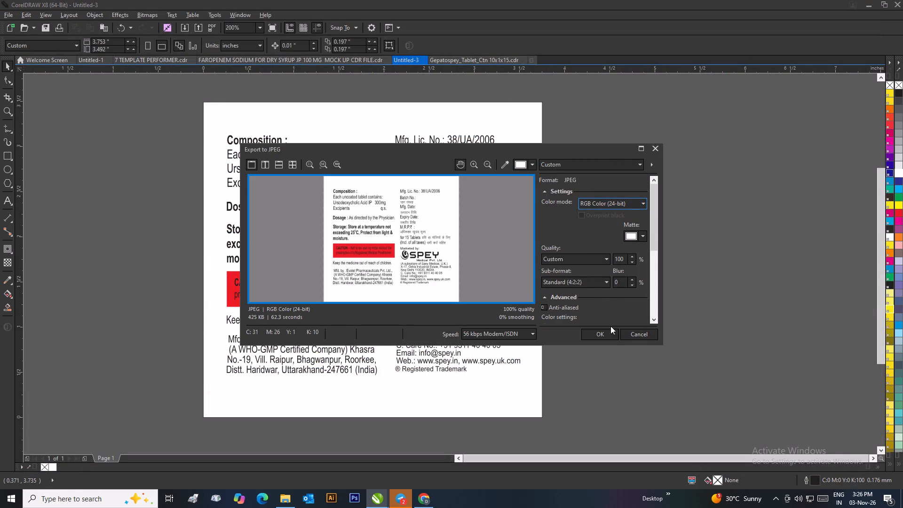
pyautogui.click(598, 336)
pyautogui.moveTo(594, 338); pyautogui.dragTo(594, 343)
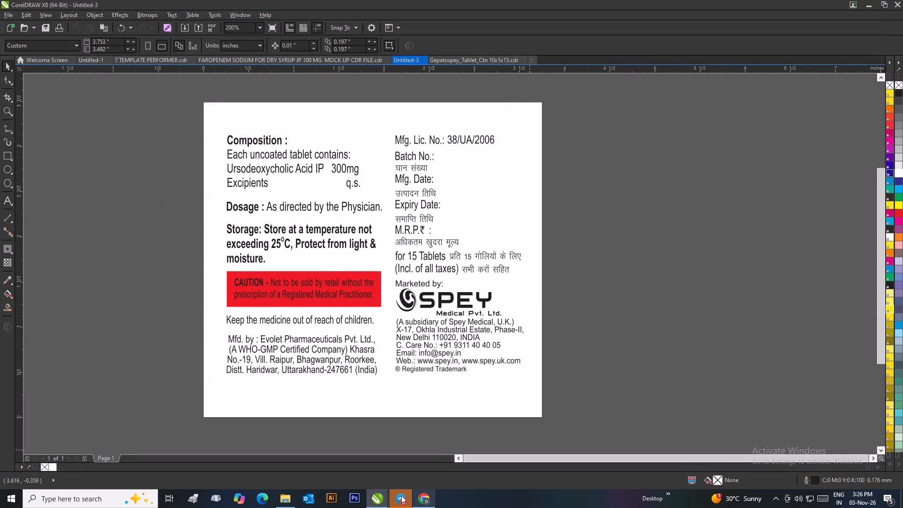